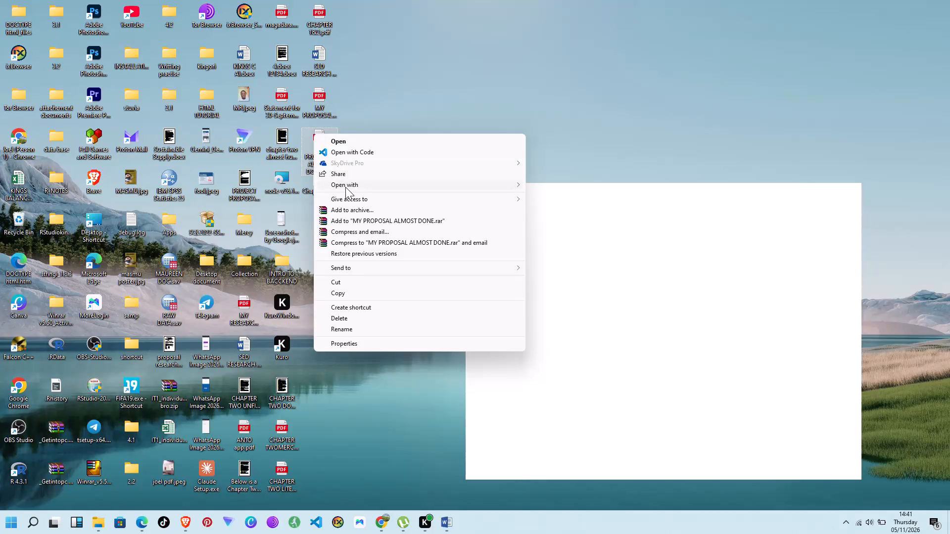
Open the desktop file MY PROPOSAL ALMOST DONE.pdf with Word (desktop), and update the fields in the document.
{"action": "left_click", "coordinate": [376, 188]}
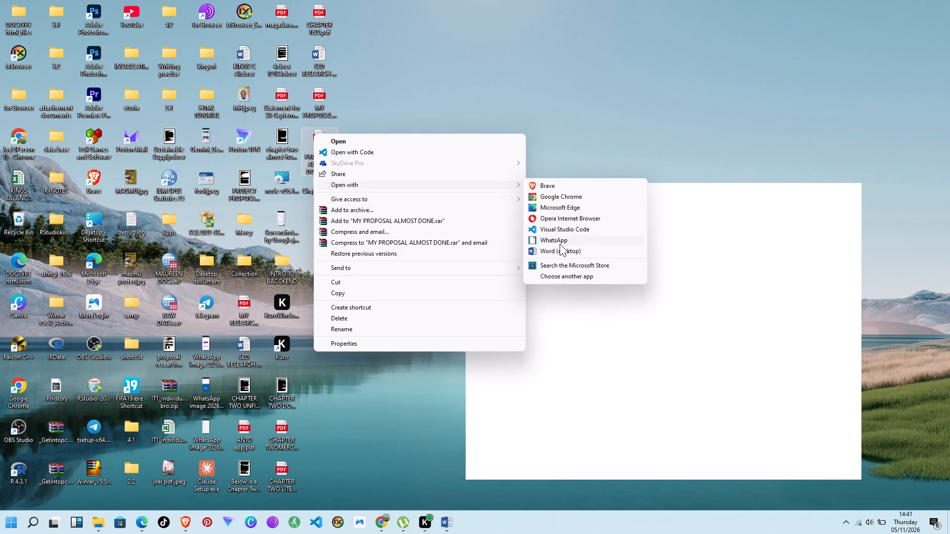
{"action": "left_click", "coordinate": [559, 248]}
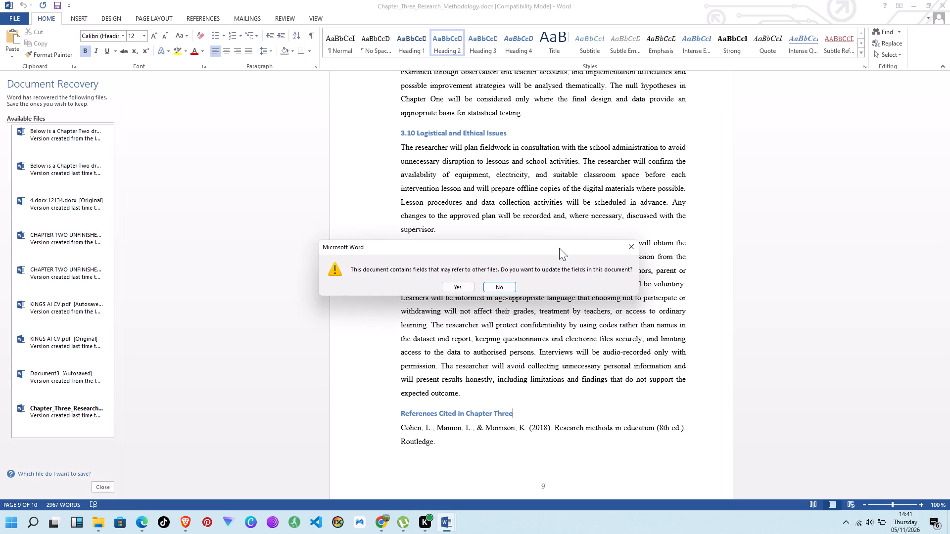
{"action": "left_click", "coordinate": [459, 290]}
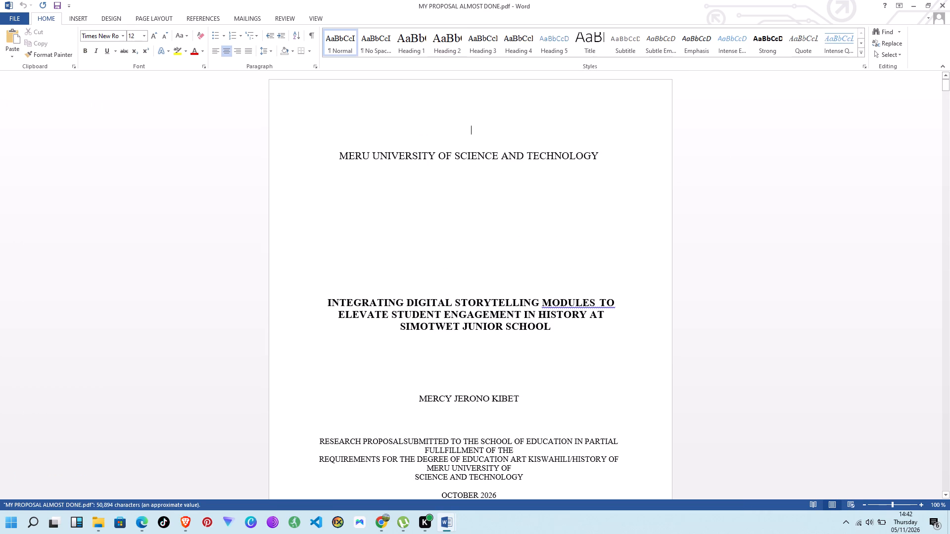
Check the font, size and color settings of the Heading 1 and Heading 2 styles in the proposal without changing them.
{"action": "right_click", "coordinate": [415, 40]}
{"action": "left_click", "coordinate": [439, 61]}
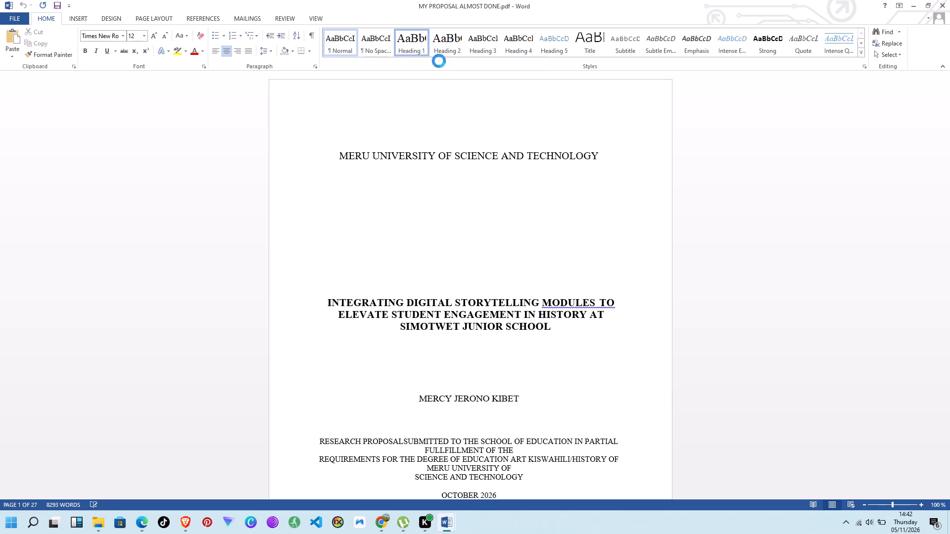
{"action": "left_click", "coordinate": [451, 44]}
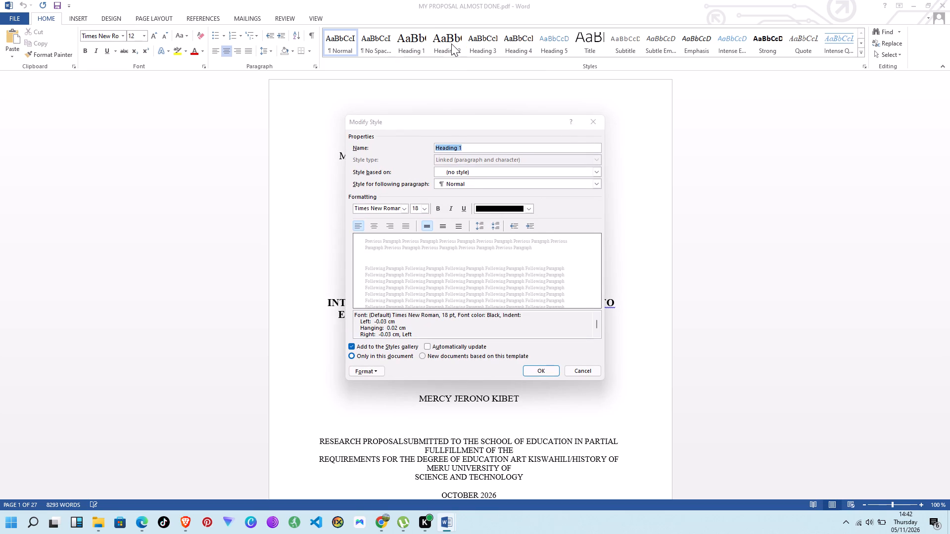
{"action": "left_click", "coordinate": [599, 124]}
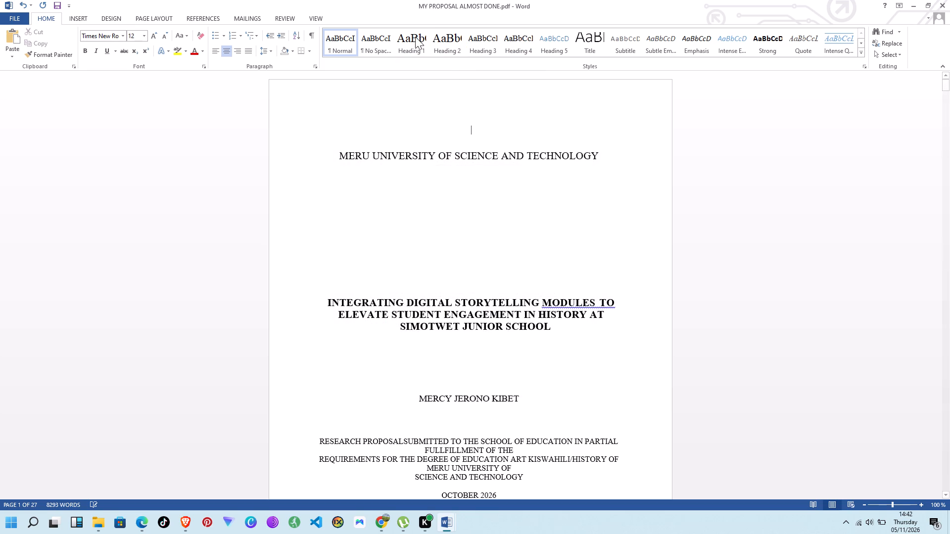
{"action": "right_click", "coordinate": [431, 29]}
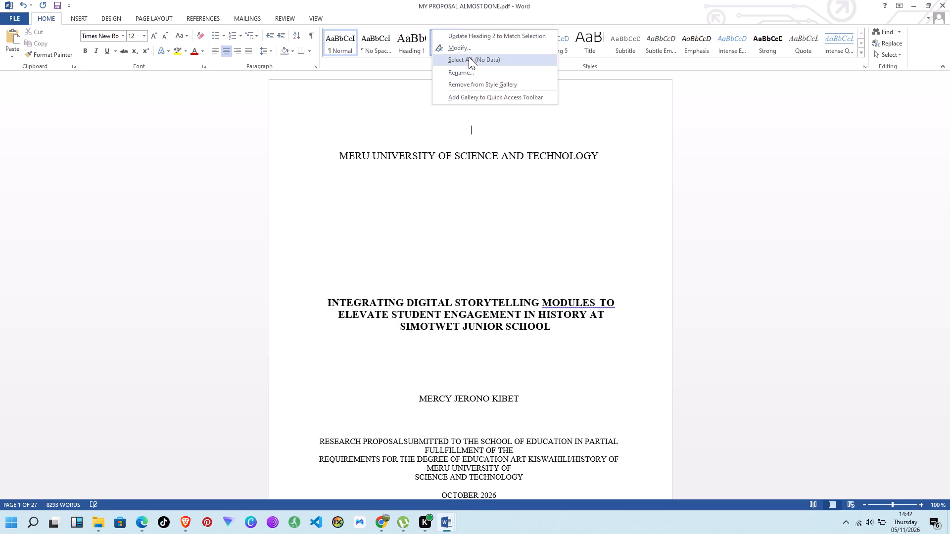
{"action": "left_click", "coordinate": [468, 47]}
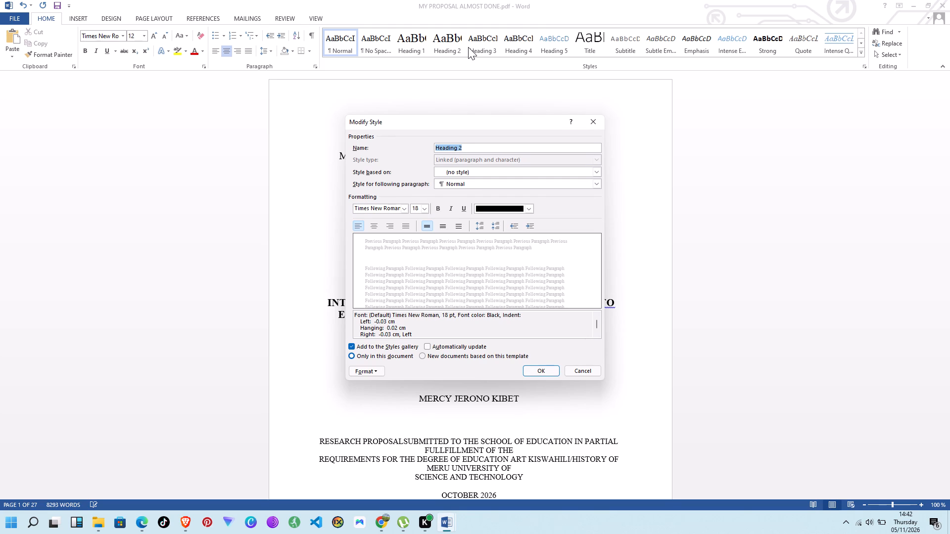
{"action": "left_click", "coordinate": [585, 121]}
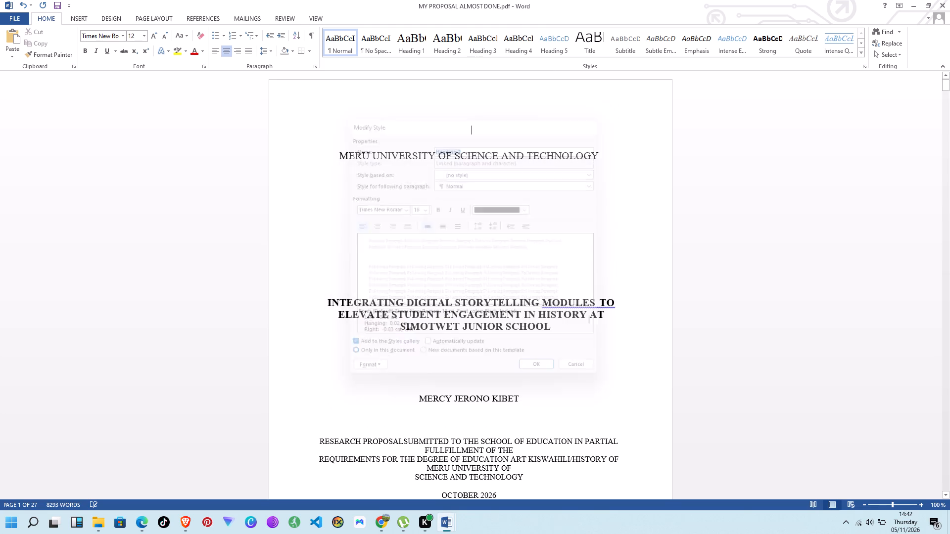
{"action": "right_click", "coordinate": [408, 33]}
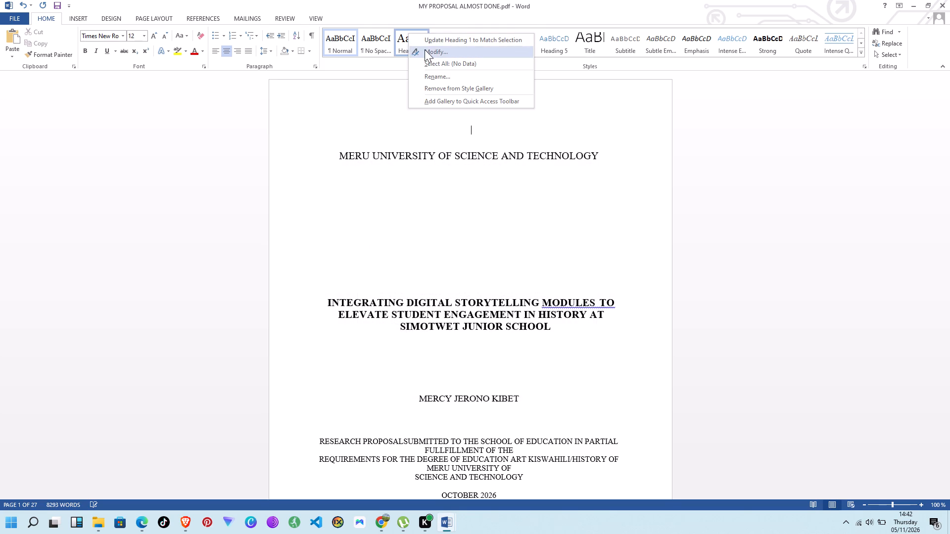
{"action": "left_click", "coordinate": [427, 51]}
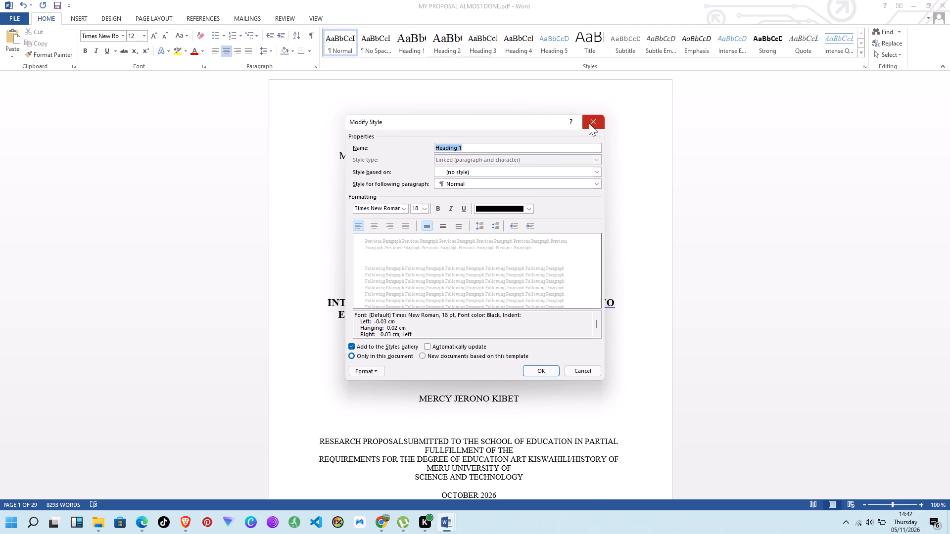
{"action": "left_click", "coordinate": [589, 123]}
Modify the Heading 2 style to use font size 16.
{"action": "right_click", "coordinate": [436, 33]}
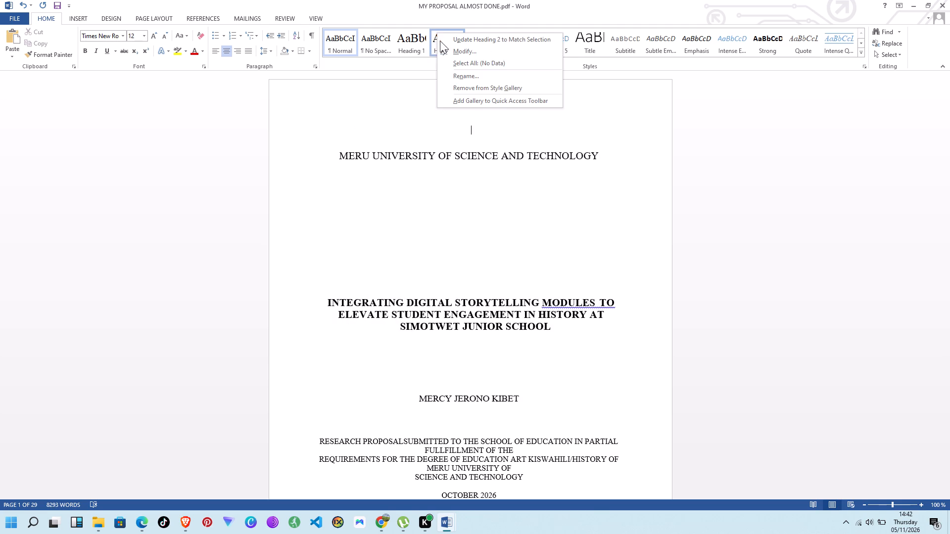
{"action": "left_click", "coordinate": [484, 54]}
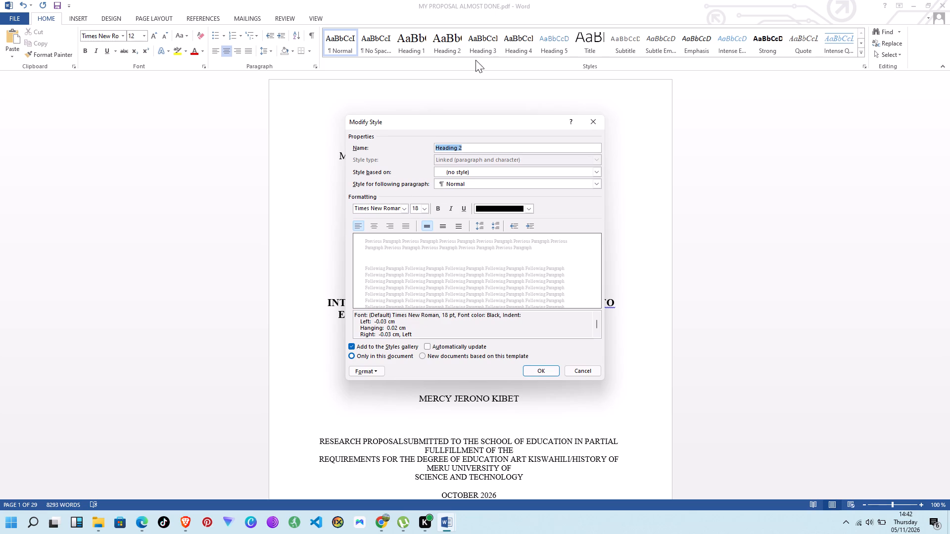
{"action": "left_click", "coordinate": [425, 210]}
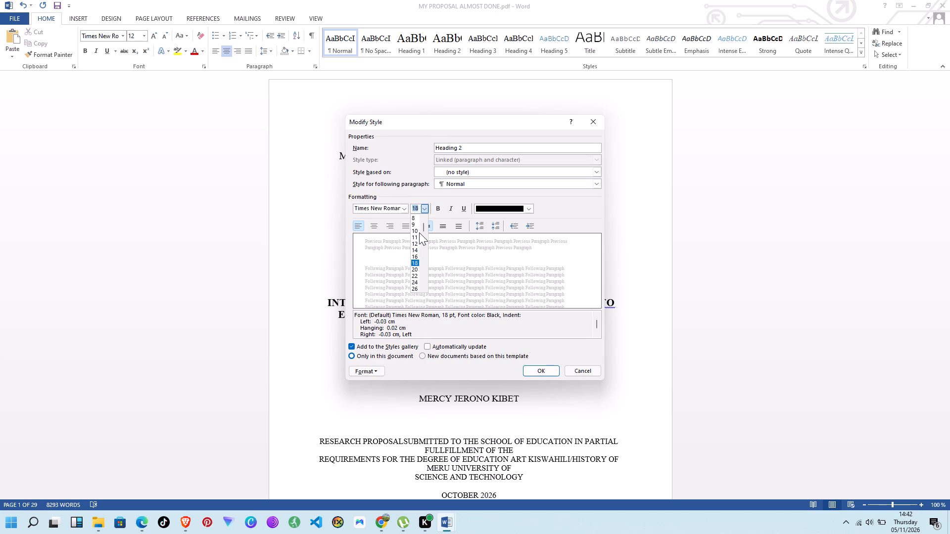
{"action": "left_click", "coordinate": [418, 255]}
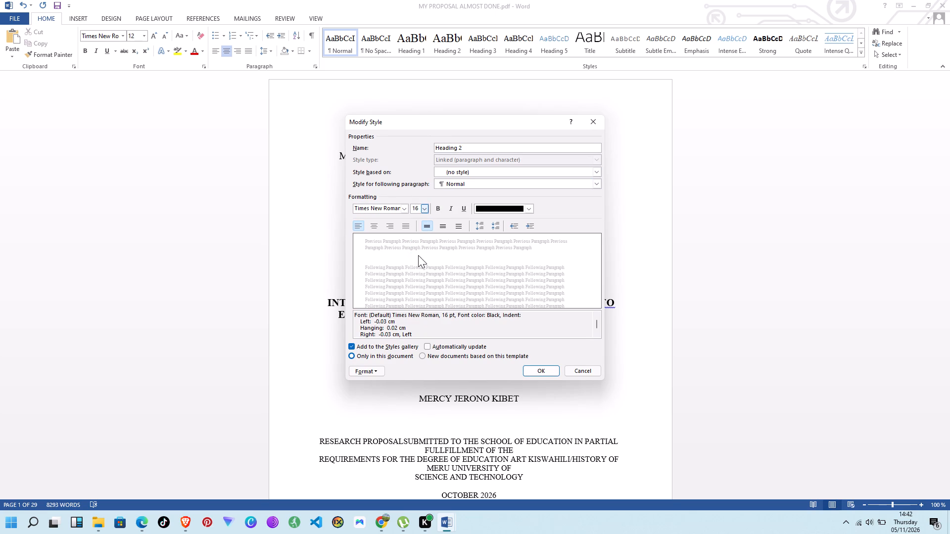
{"action": "left_click", "coordinate": [534, 365]}
Review the formatting settings of the Heading 2 and Heading 3 styles.
{"action": "right_click", "coordinate": [454, 40]}
{"action": "left_click", "coordinate": [477, 60]}
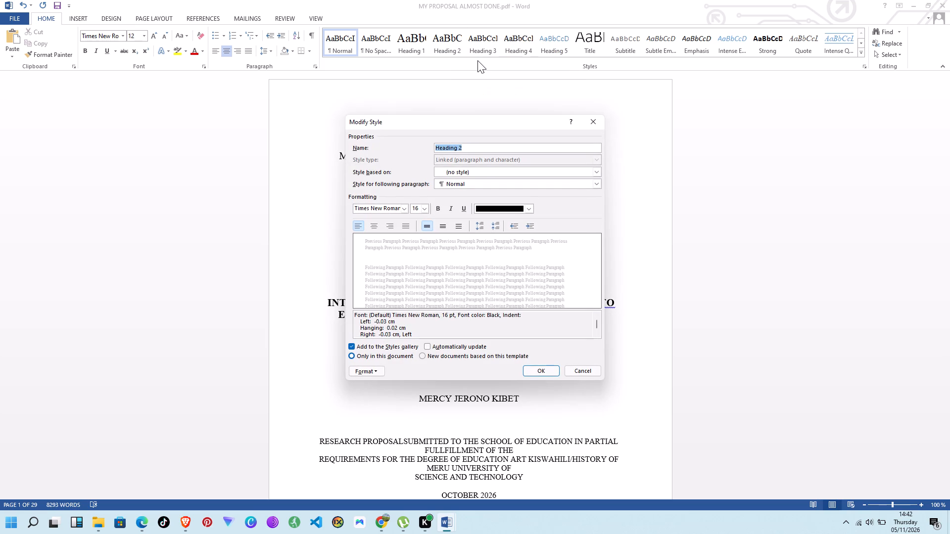
{"action": "left_click", "coordinate": [593, 120]}
{"action": "right_click", "coordinate": [491, 35]}
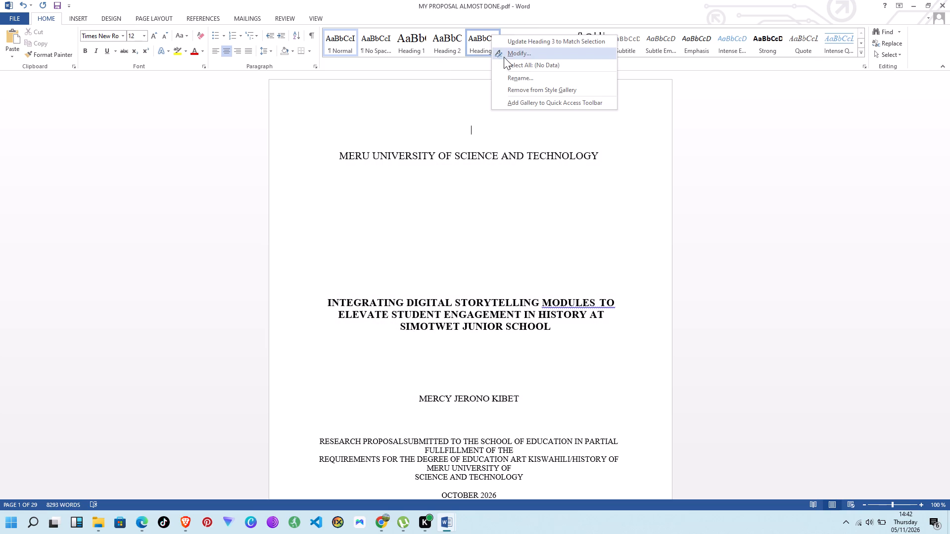
{"action": "left_click", "coordinate": [521, 54]}
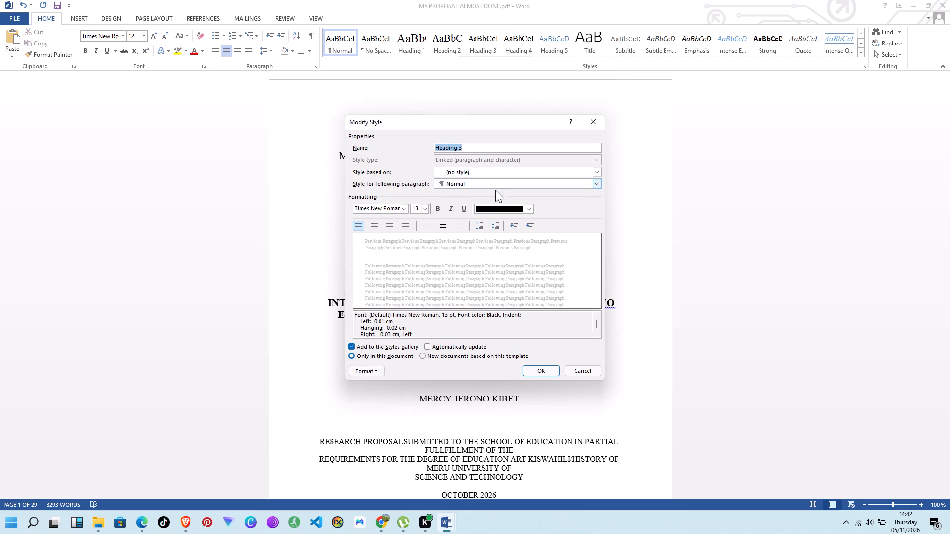
{"action": "left_click", "coordinate": [537, 368]}
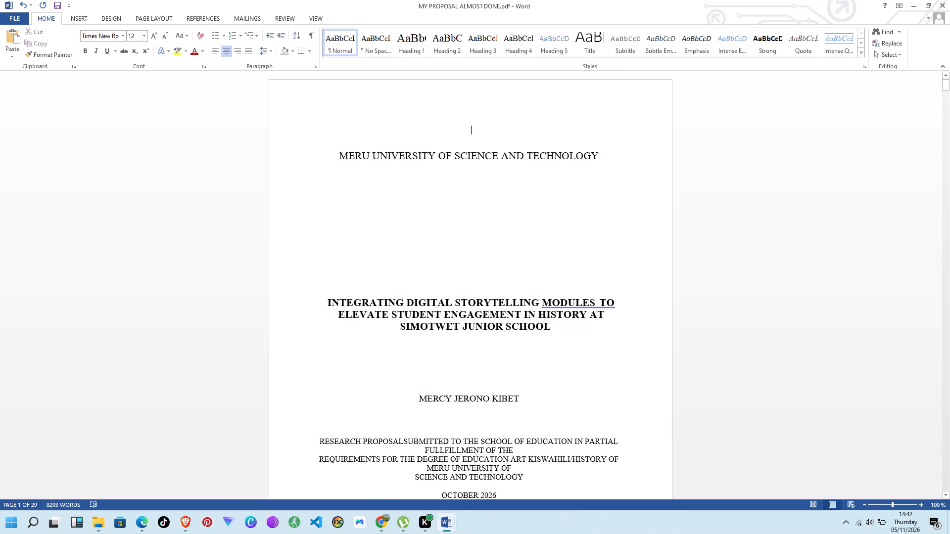
Modify the Heading 4 style to use font size 12 and the blue Accent 1 theme color.
{"action": "right_click", "coordinate": [514, 41]}
{"action": "left_click", "coordinate": [543, 57]}
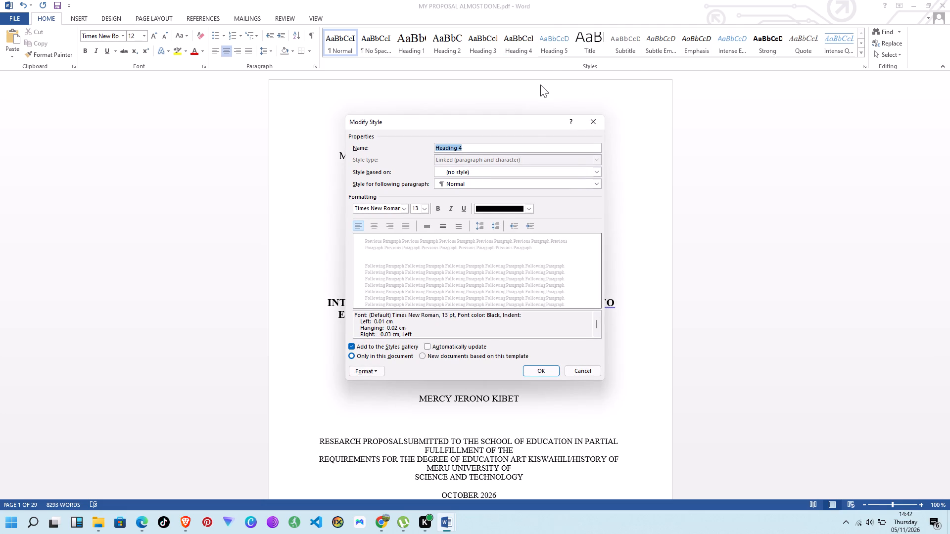
{"action": "left_click", "coordinate": [425, 207]}
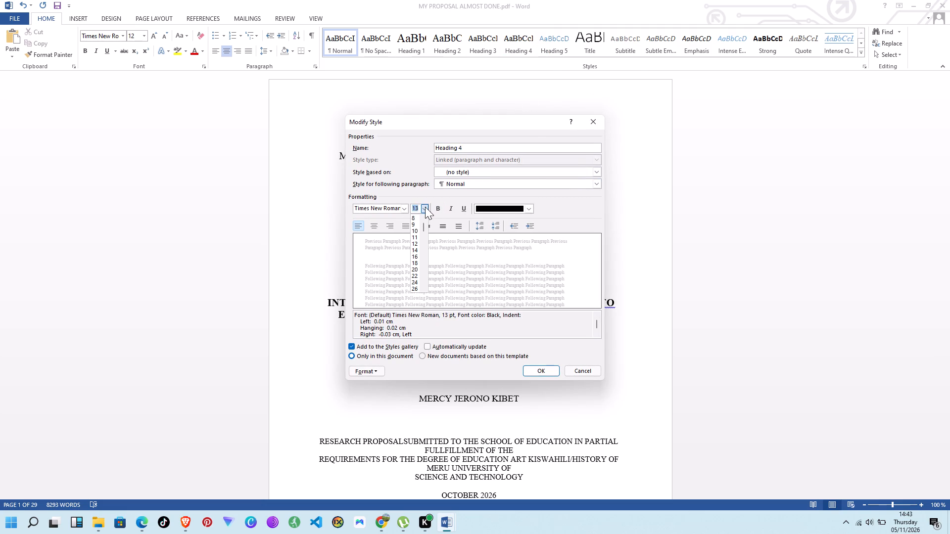
{"action": "left_click", "coordinate": [413, 242]}
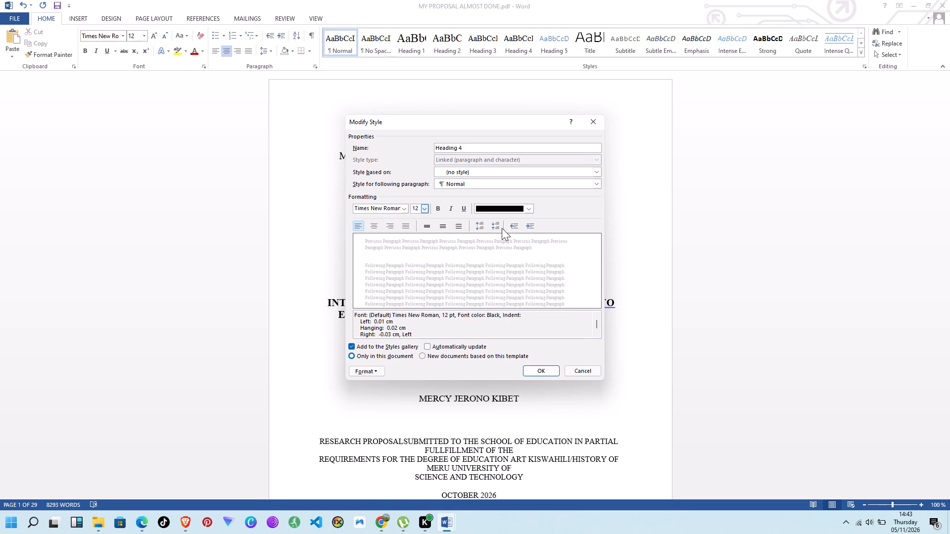
{"action": "left_click", "coordinate": [524, 209]}
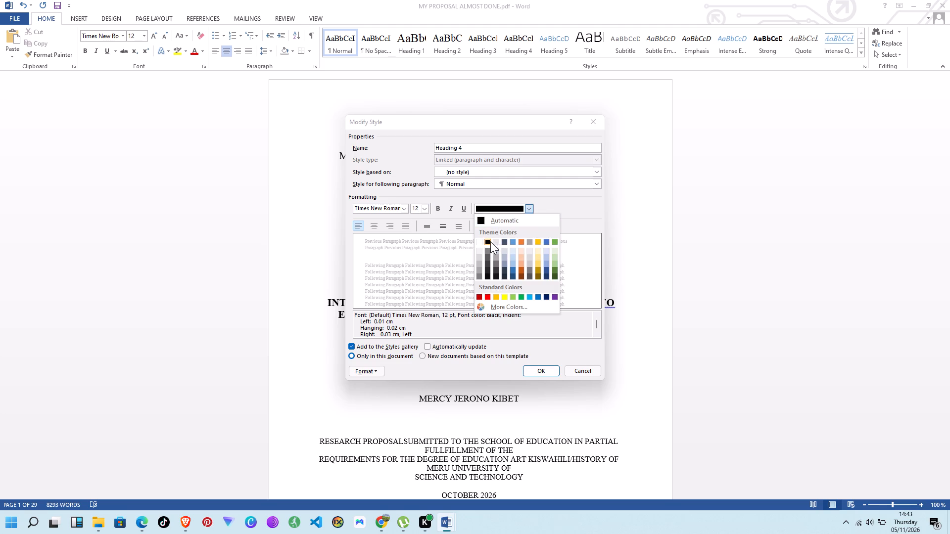
{"action": "left_click", "coordinate": [512, 241]}
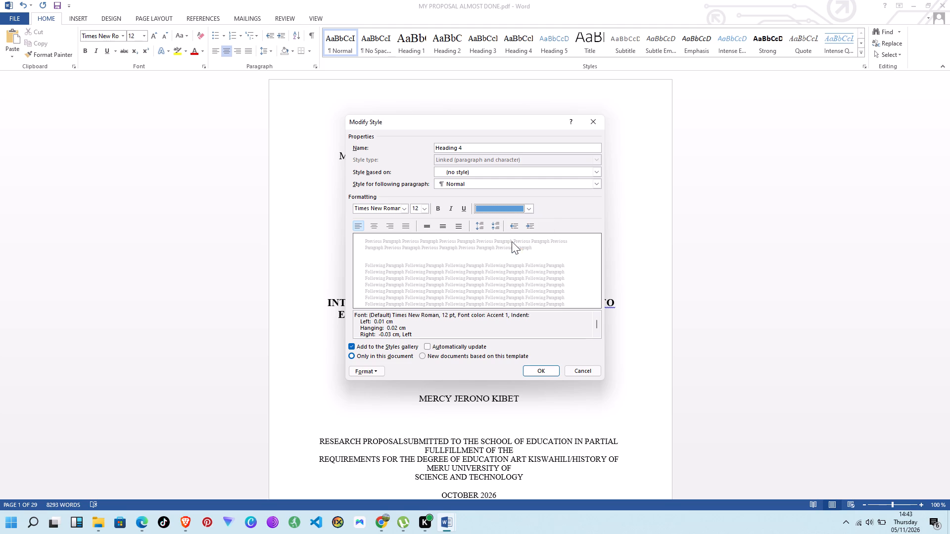
{"action": "left_click", "coordinate": [528, 209]}
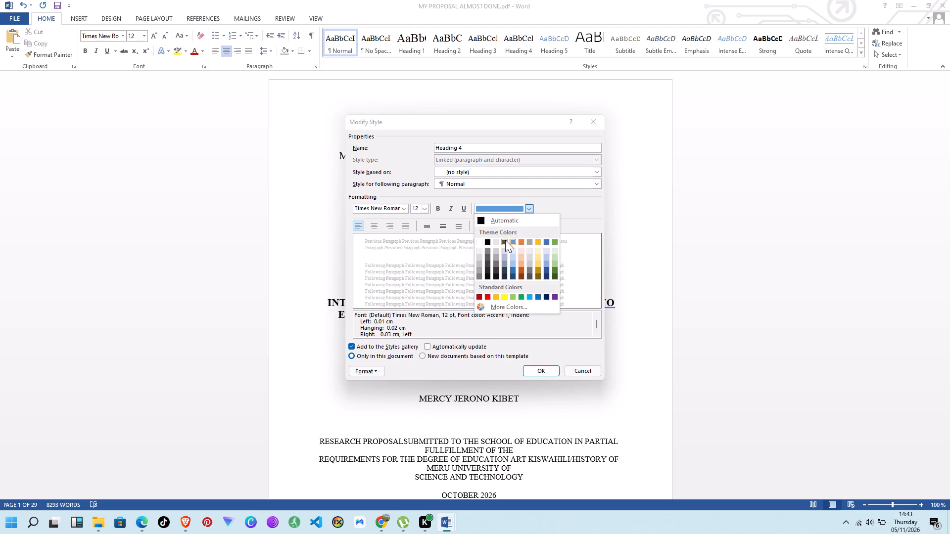
{"action": "left_click", "coordinate": [505, 240]}
{"action": "left_click", "coordinate": [528, 209]}
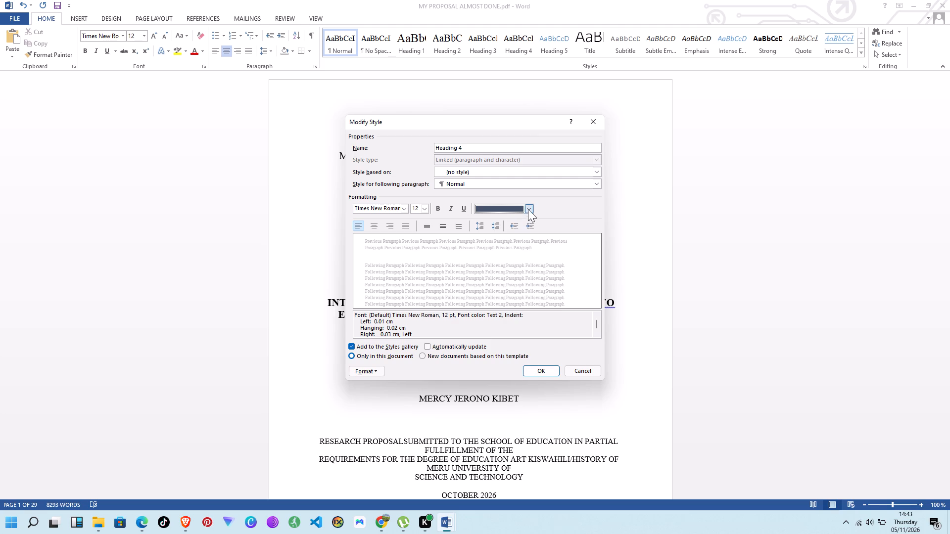
{"action": "left_click", "coordinate": [514, 241]}
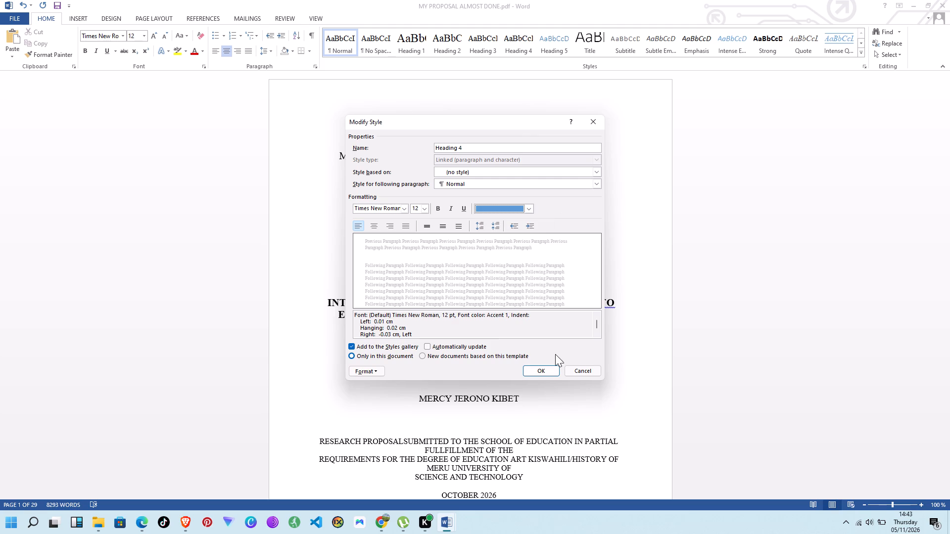
{"action": "left_click", "coordinate": [543, 371]}
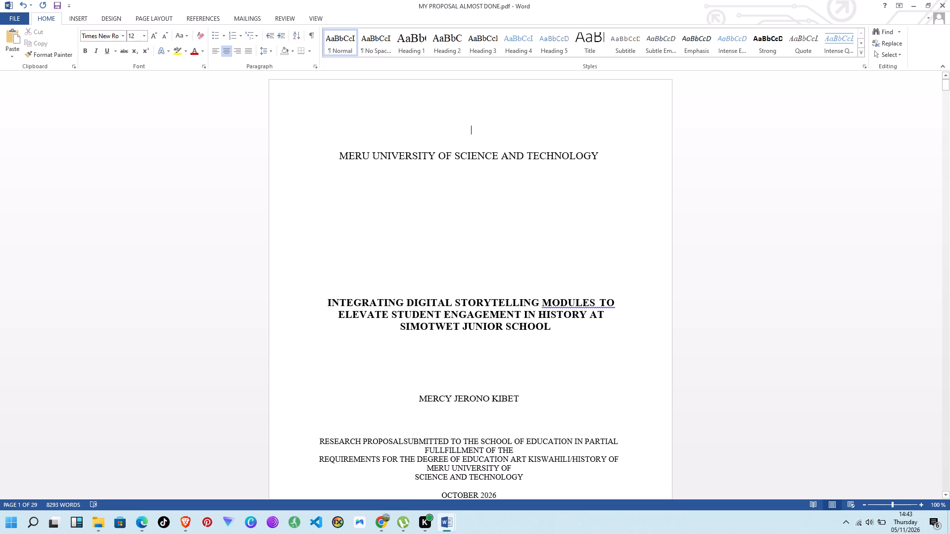
Set up a Save As copy of the proposal in the Desktop folder with PDF as the file type.
{"action": "scroll", "coordinate": [542, 364], "scroll_direction": "down", "scroll_amount": 7}
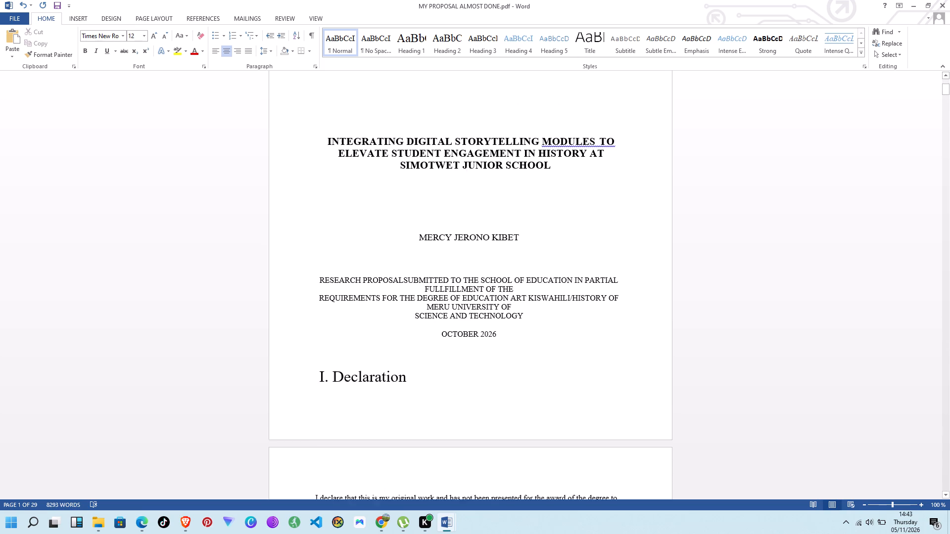
{"action": "scroll", "coordinate": [528, 377], "scroll_direction": "down", "scroll_amount": 5}
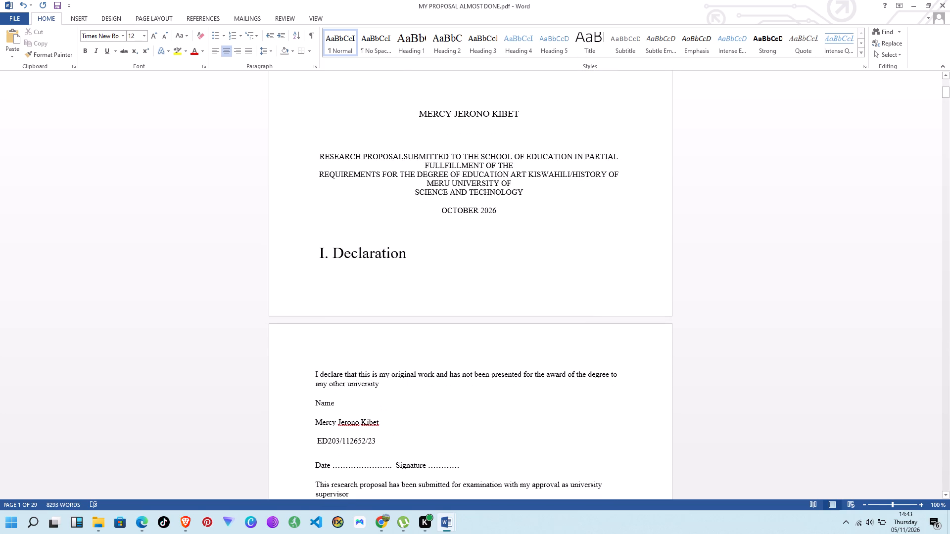
{"action": "left_click", "coordinate": [5, 19]}
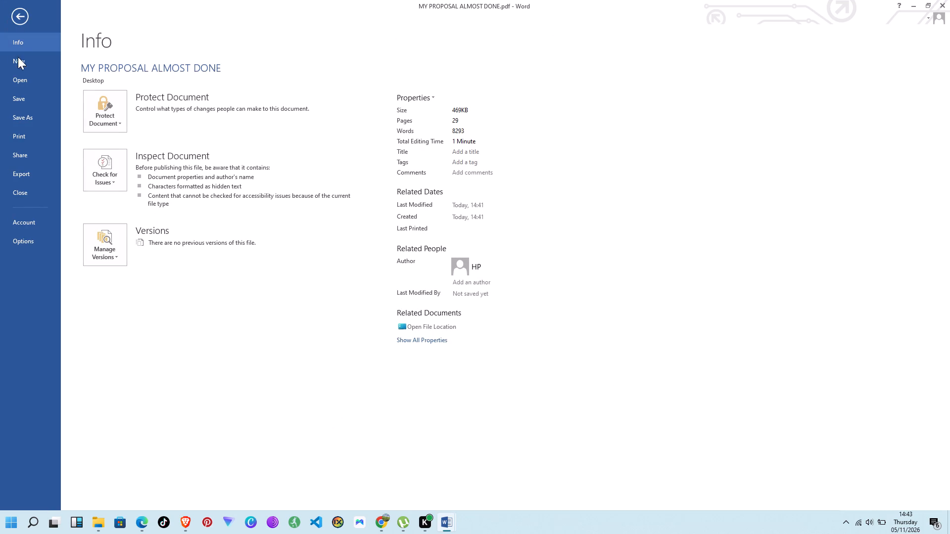
{"action": "left_click", "coordinate": [24, 120]}
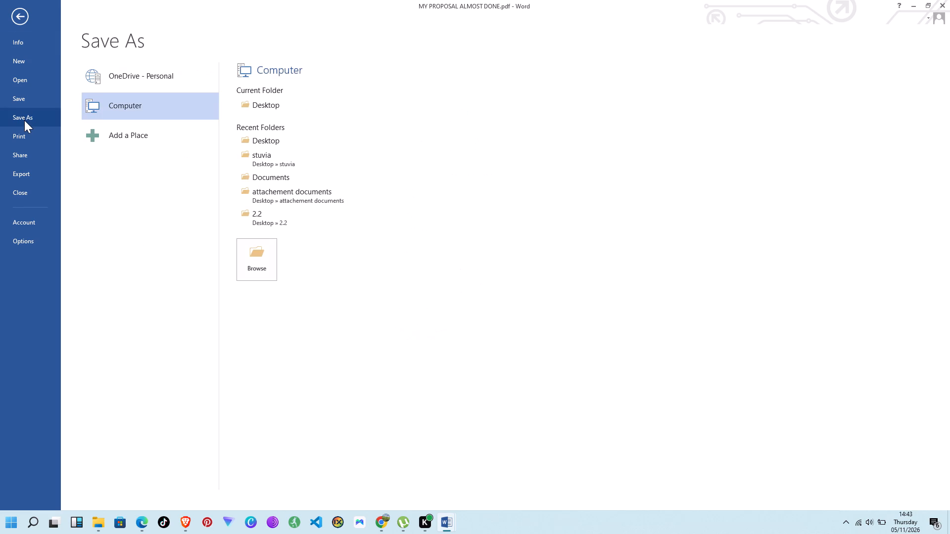
{"action": "left_click", "coordinate": [259, 99]}
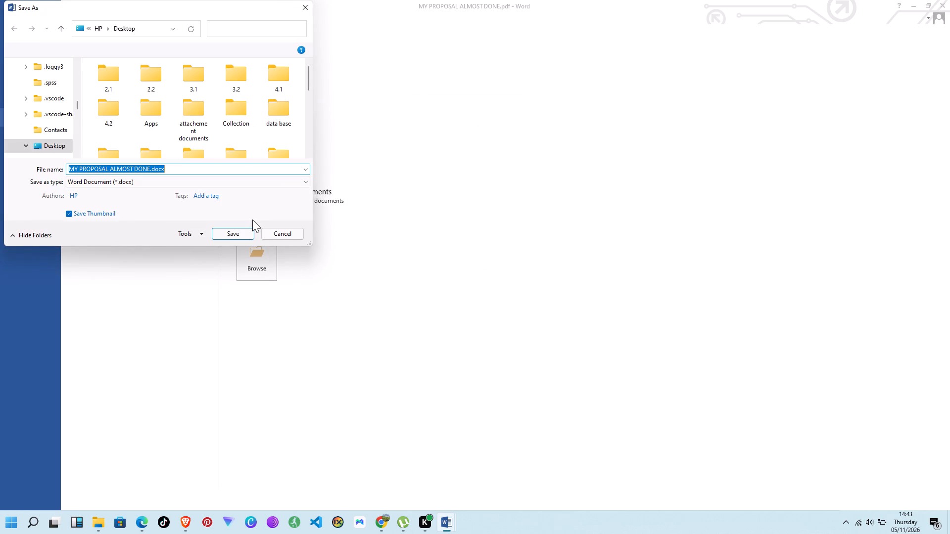
{"action": "left_click", "coordinate": [304, 185]}
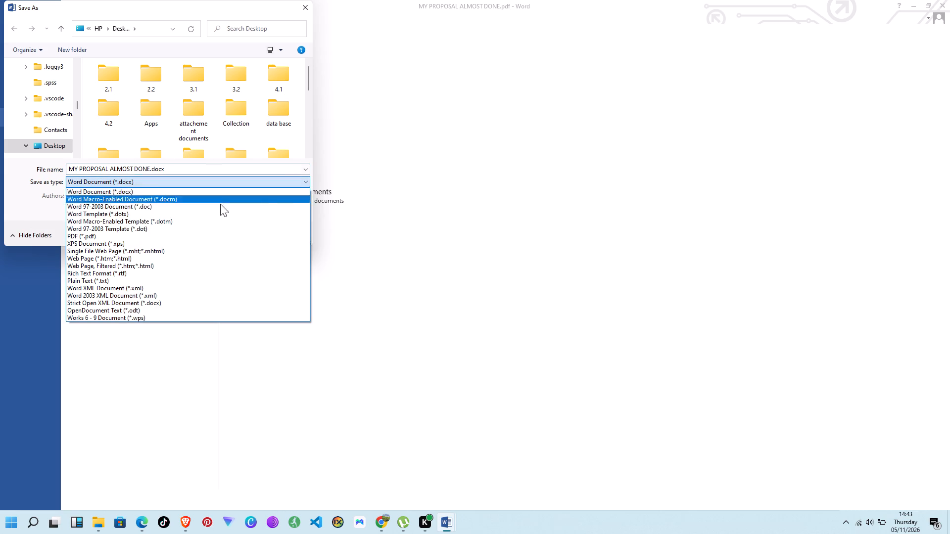
{"action": "left_click", "coordinate": [207, 235]}
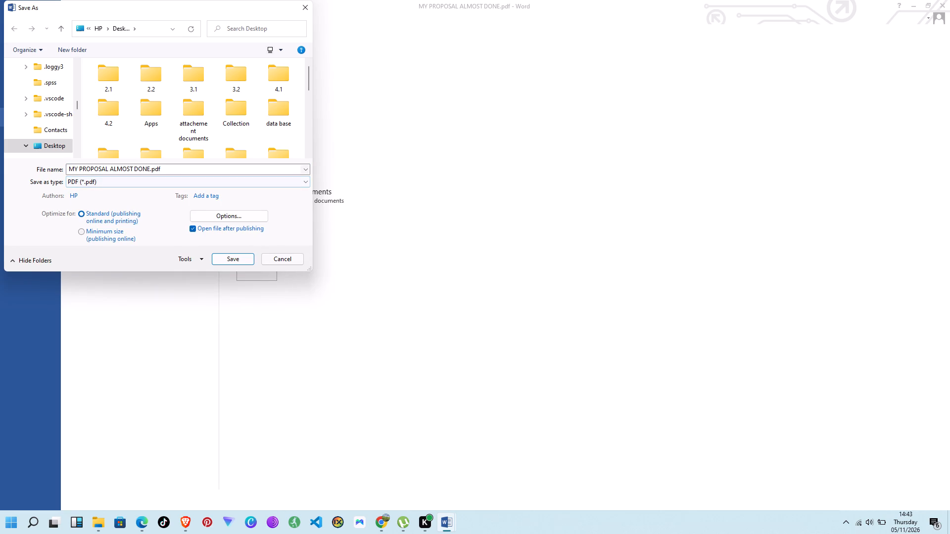
{"action": "left_click", "coordinate": [187, 168]}
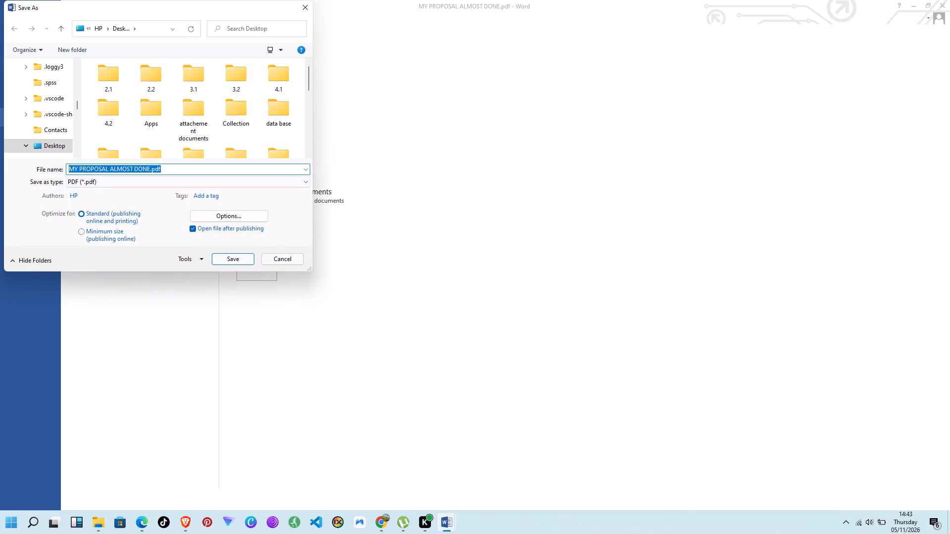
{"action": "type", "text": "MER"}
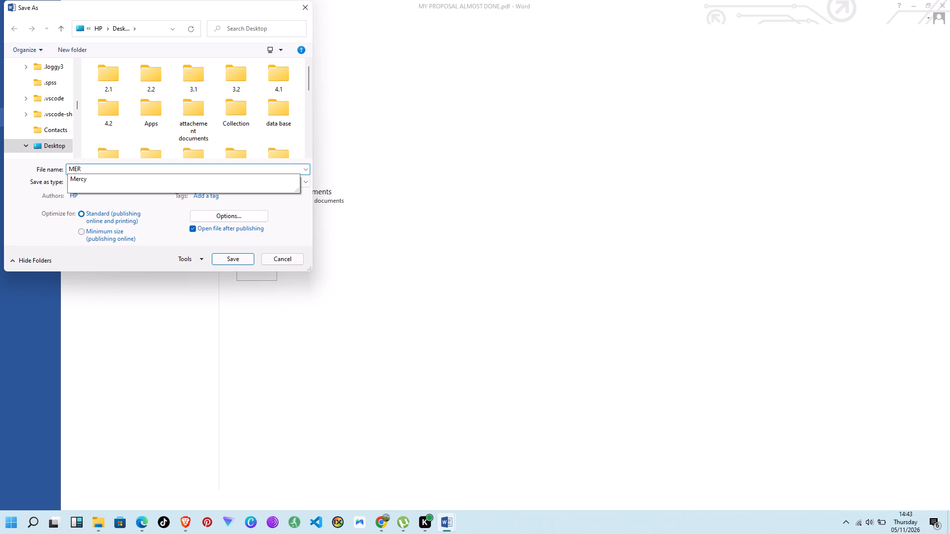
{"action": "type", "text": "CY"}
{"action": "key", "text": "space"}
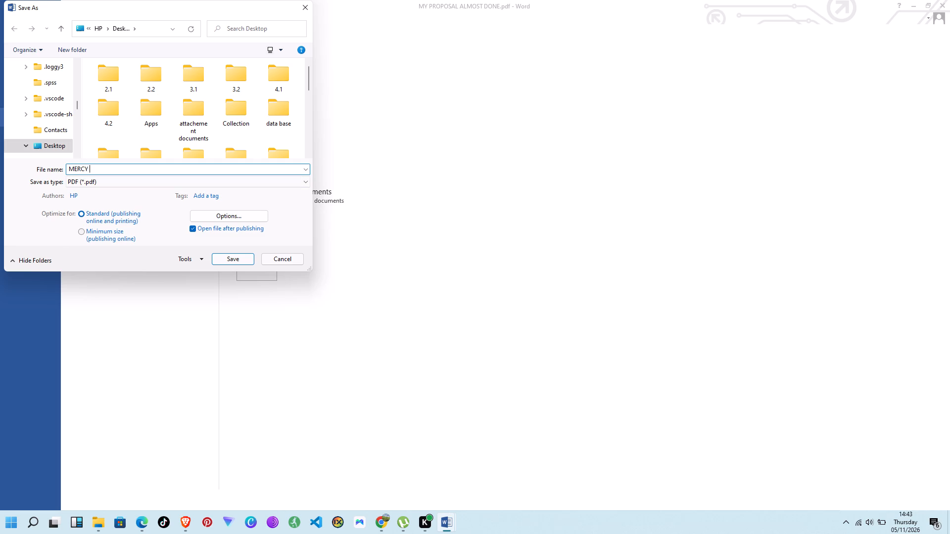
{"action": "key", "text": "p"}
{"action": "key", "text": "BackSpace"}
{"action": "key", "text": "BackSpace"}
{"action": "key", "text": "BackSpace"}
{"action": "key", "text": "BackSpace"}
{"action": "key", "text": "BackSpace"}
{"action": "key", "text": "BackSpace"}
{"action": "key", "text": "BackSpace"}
Name the PDF copy MY PROJECT PROPOSAL and save it.
{"action": "key", "text": "m"}
{"action": "type", "text": "Y"}
{"action": "key", "text": "space"}
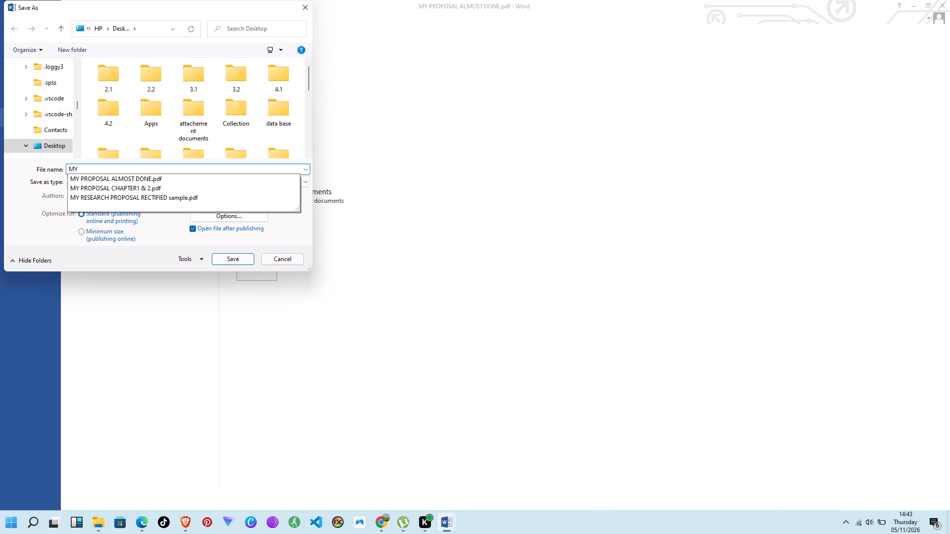
{"action": "type", "text": "PROJECT"}
{"action": "key", "text": "space"}
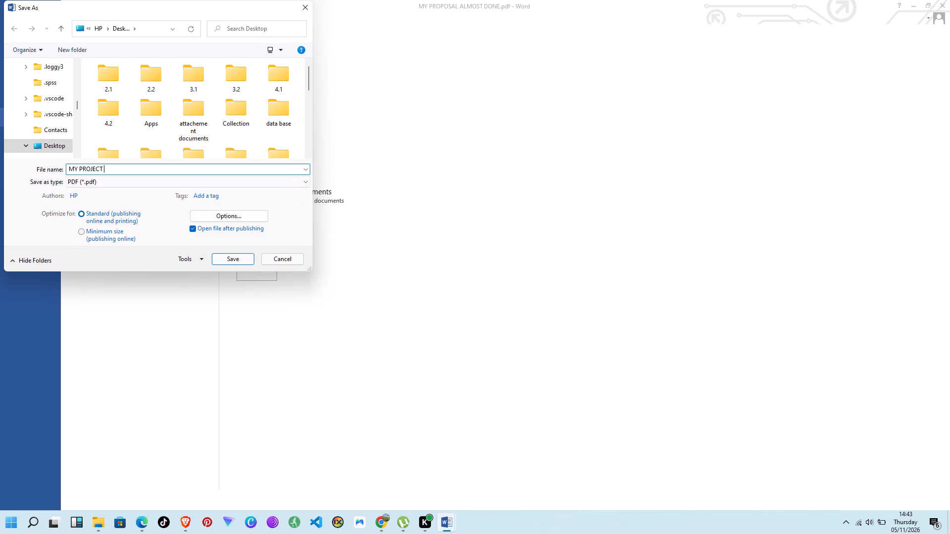
{"action": "type", "text": "PROPOSAL"}
{"action": "left_click", "coordinate": [233, 258]}
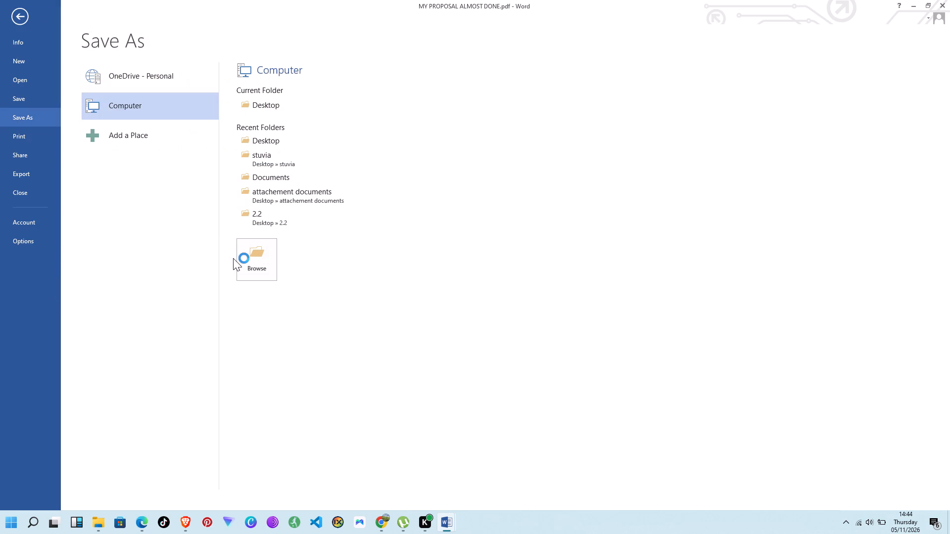
Switch to the Document1 window and copy its entire Chapter Three text.
{"action": "left_click", "coordinate": [447, 528]}
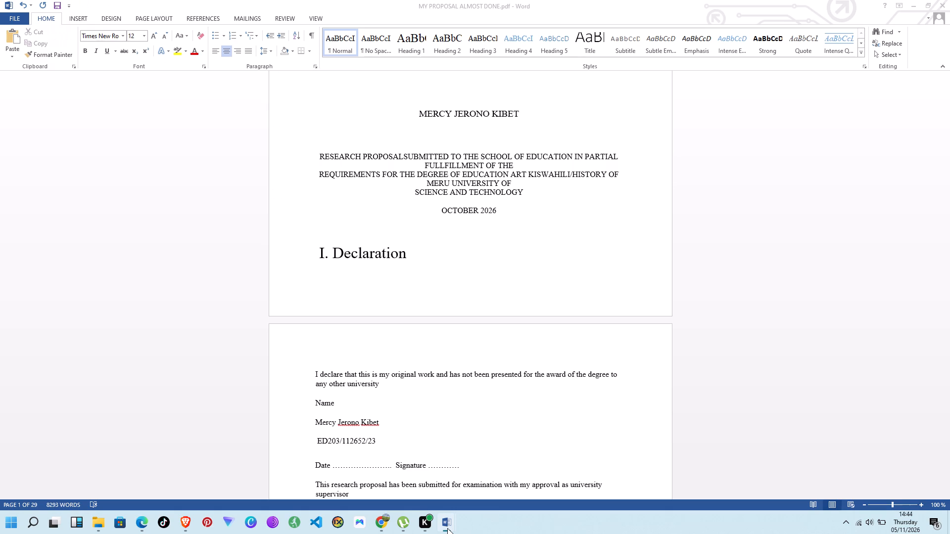
{"action": "left_click", "coordinate": [444, 523]}
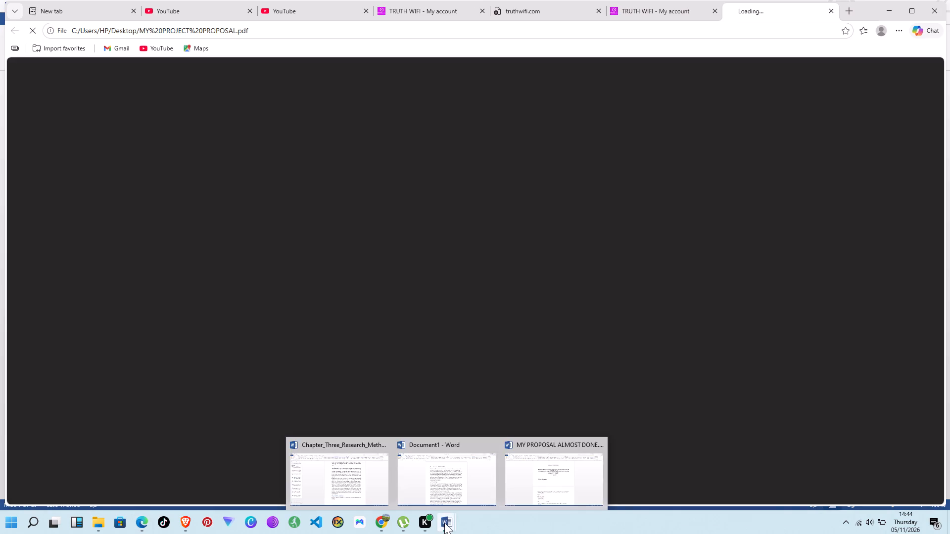
{"action": "left_click", "coordinate": [440, 485]}
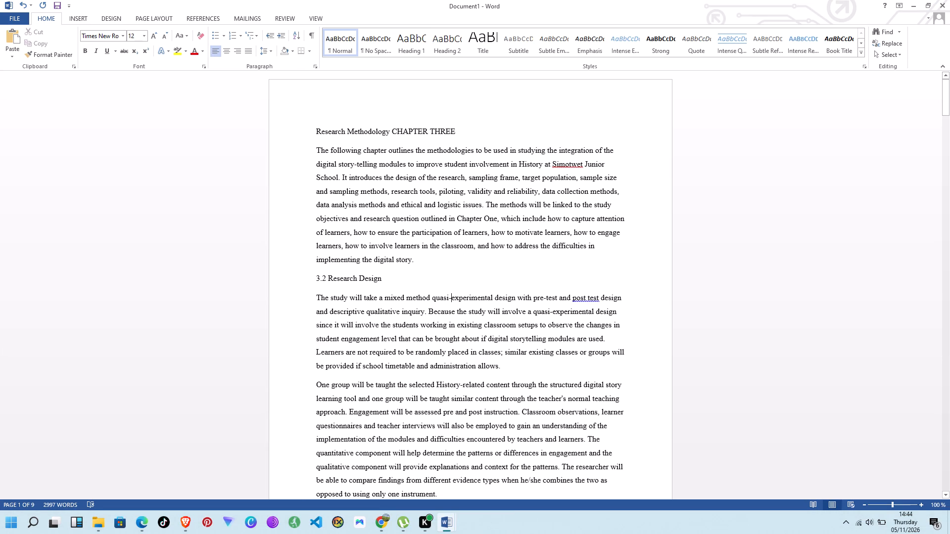
{"action": "left_click", "coordinate": [445, 265]}
{"action": "key", "text": "ctrl+a"}
{"action": "key", "text": "ctrl+c"}
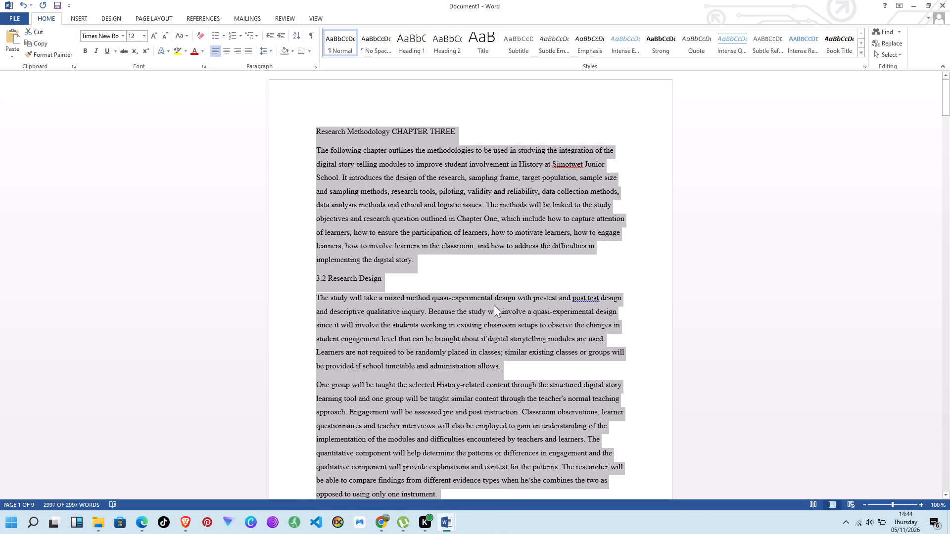
Replace the entire content of the MY PROPOSAL ALMOST DONE document with the copied Chapter Three text.
{"action": "left_click", "coordinate": [443, 521]}
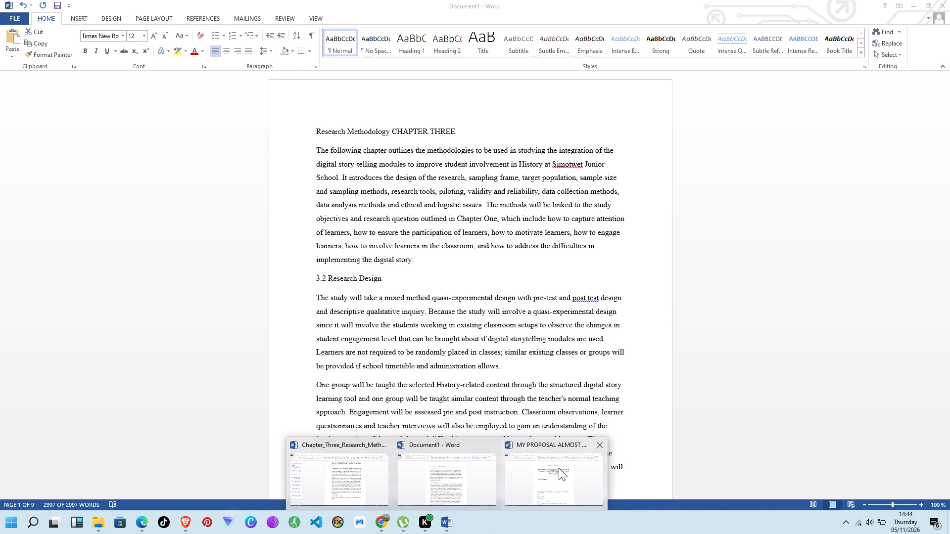
{"action": "left_click", "coordinate": [559, 468]}
{"action": "left_click", "coordinate": [443, 260]}
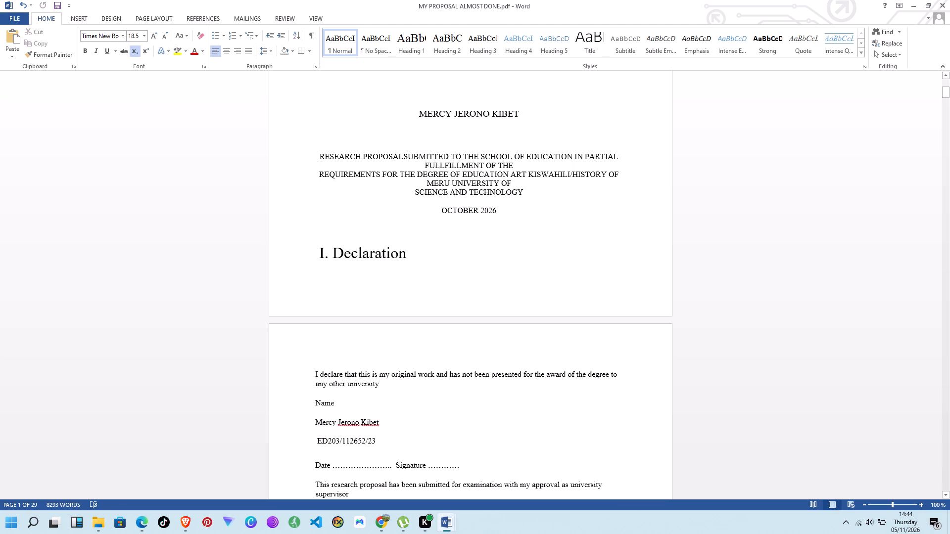
{"action": "key", "text": "ctrl+a"}
{"action": "key", "text": "ctrl+v"}
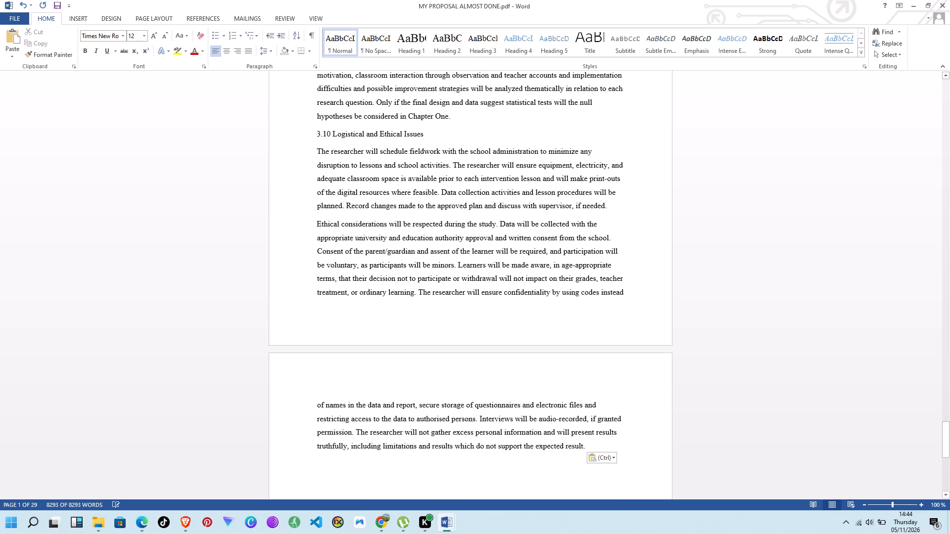
Change the "Research Methodology CHAPTER THREE" heading at the start of the document to all uppercase.
{"action": "scroll", "coordinate": [443, 260], "scroll_direction": "up", "scroll_amount": 5}
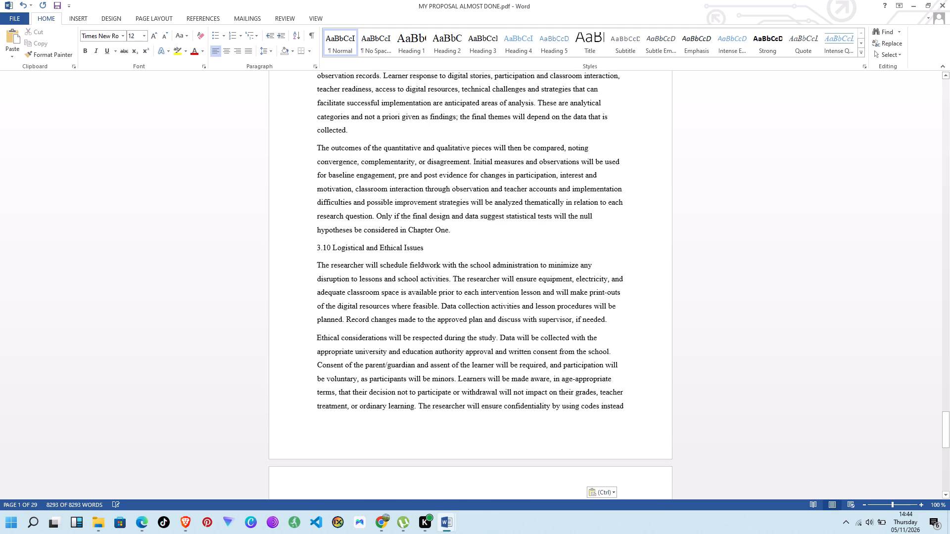
{"action": "scroll", "coordinate": [441, 243], "scroll_direction": "up", "scroll_amount": 2}
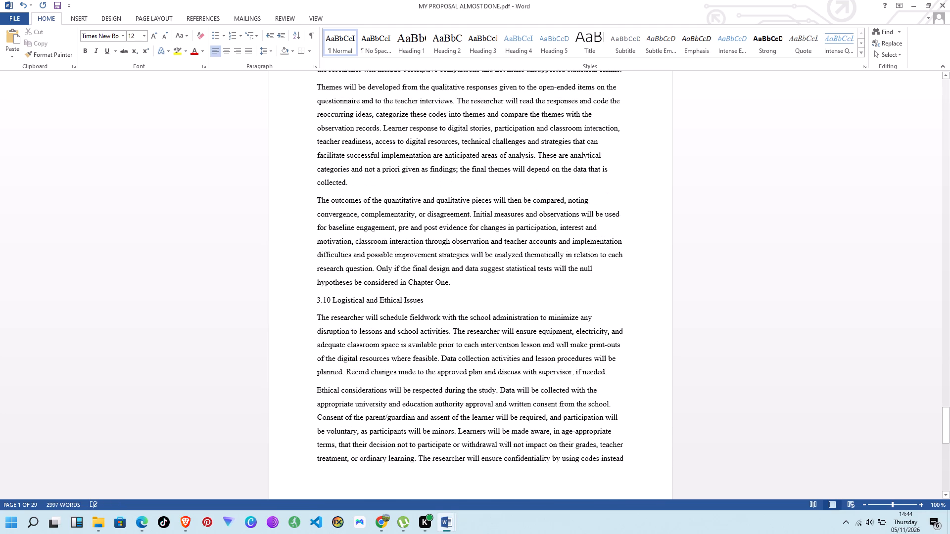
{"action": "scroll", "coordinate": [441, 241], "scroll_direction": "up", "scroll_amount": 3}
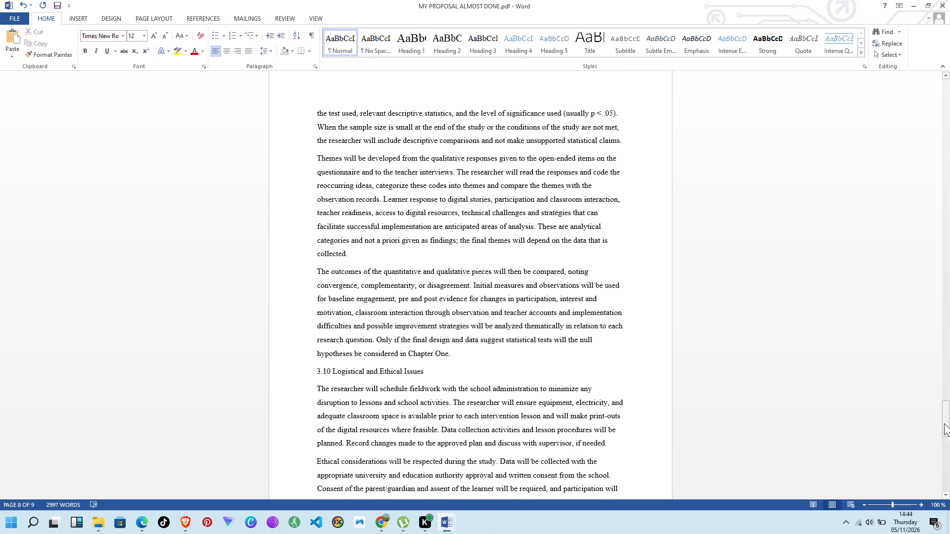
{"action": "left_click_drag", "start_coordinate": [944, 423], "coordinate": [949, 127]}
{"action": "scroll", "coordinate": [439, 197], "scroll_direction": "up", "scroll_amount": 2}
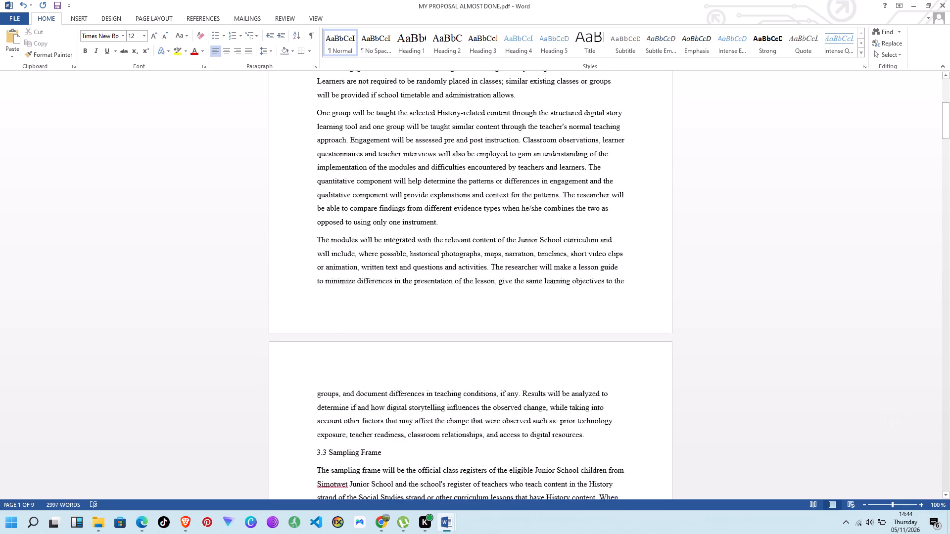
{"action": "scroll", "coordinate": [439, 197], "scroll_direction": "up", "scroll_amount": 1}
{"action": "scroll", "coordinate": [590, 218], "scroll_direction": "down", "scroll_amount": 1}
{"action": "scroll", "coordinate": [596, 184], "scroll_direction": "up", "scroll_amount": 1}
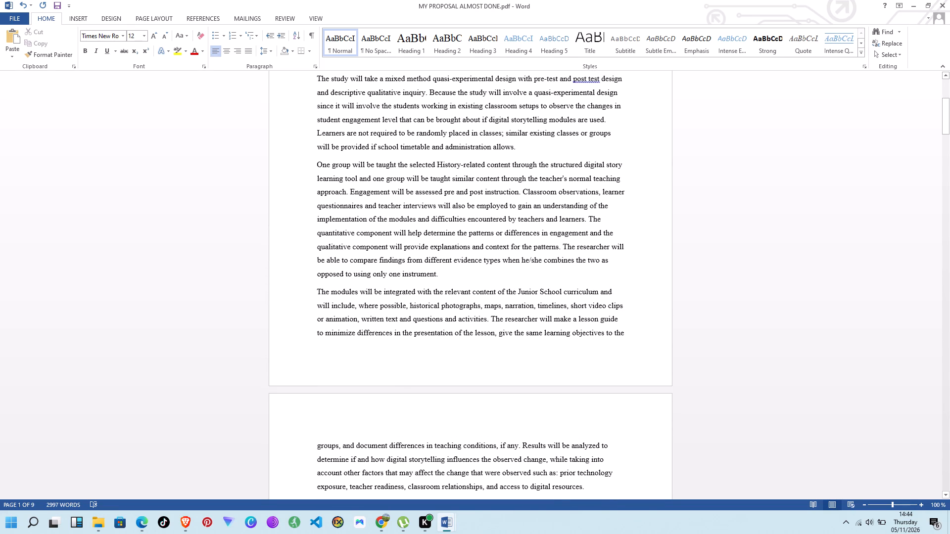
{"action": "left_click_drag", "start_coordinate": [944, 118], "coordinate": [945, 81]}
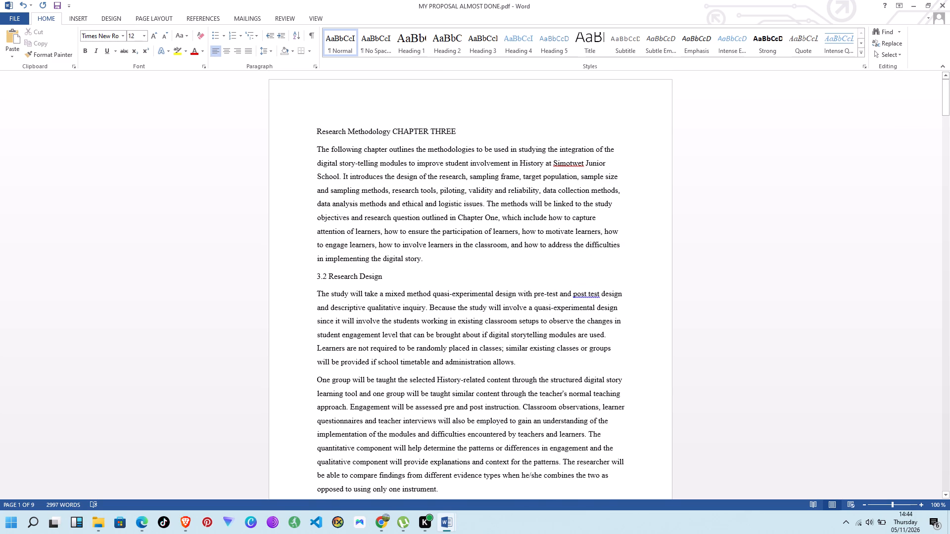
{"action": "left_click_drag", "start_coordinate": [461, 131], "coordinate": [449, 131]}
{"action": "left_click_drag", "start_coordinate": [449, 131], "coordinate": [321, 131]}
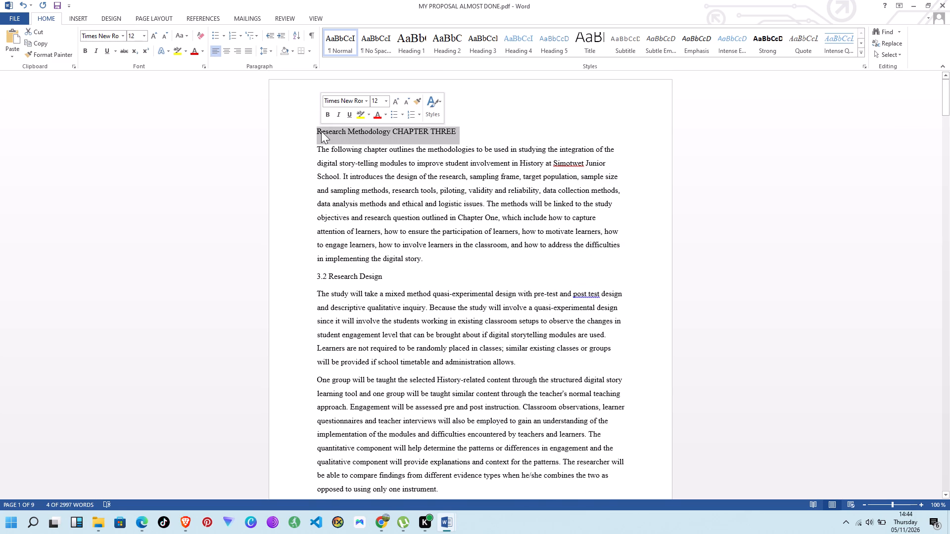
{"action": "key", "text": "shift+F3"}
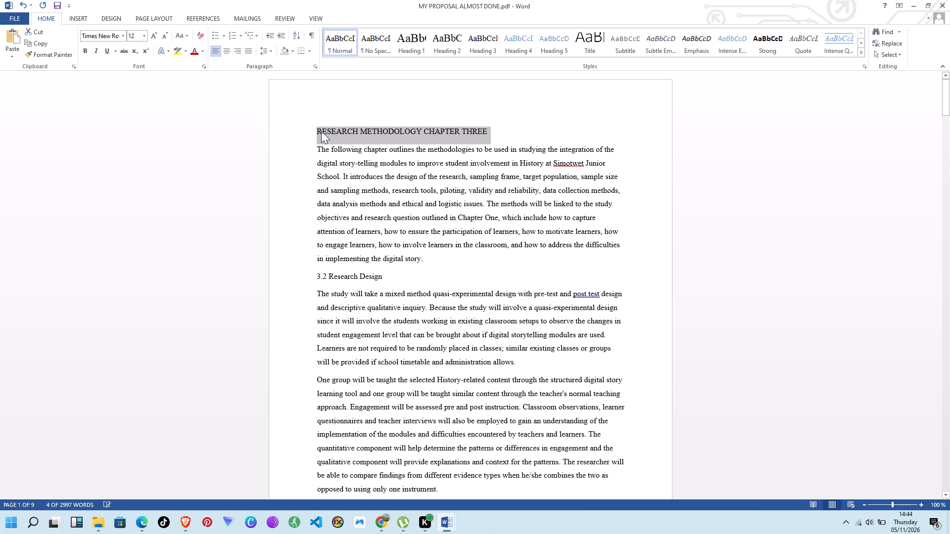
Reorder the chapter heading at the start of the document so it reads CHAPTER THREE RESEARCH METHODOLOGY.
{"action": "left_click", "coordinate": [541, 127]}
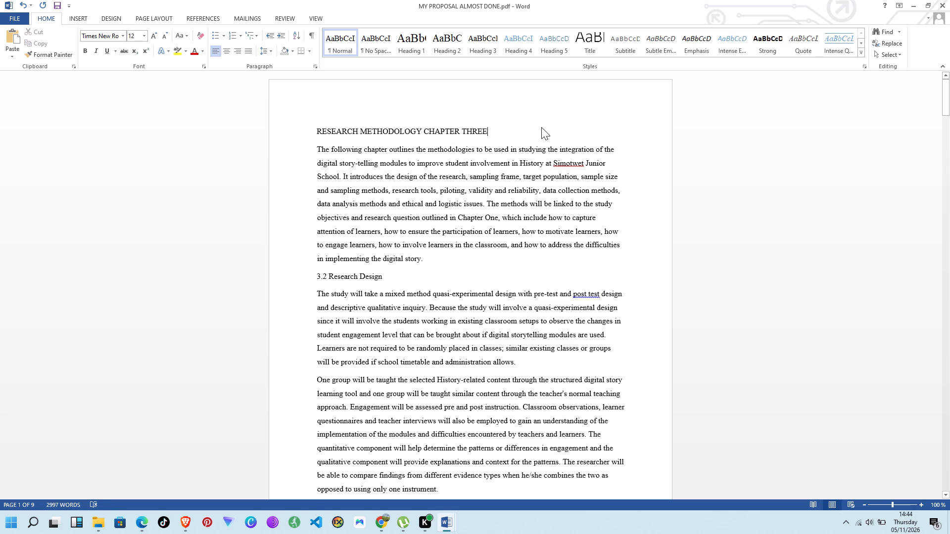
{"action": "left_click_drag", "start_coordinate": [495, 131], "coordinate": [448, 132]}
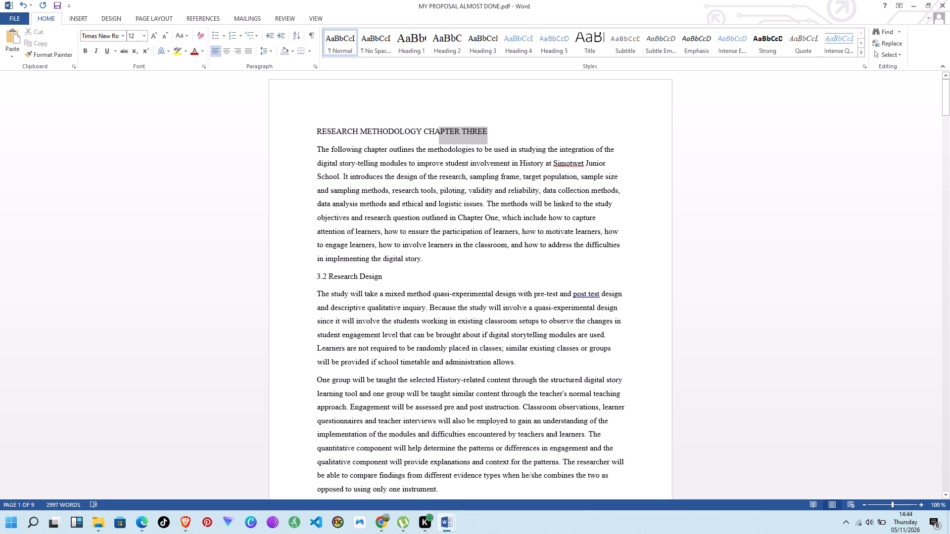
{"action": "left_click_drag", "start_coordinate": [448, 132], "coordinate": [437, 132]}
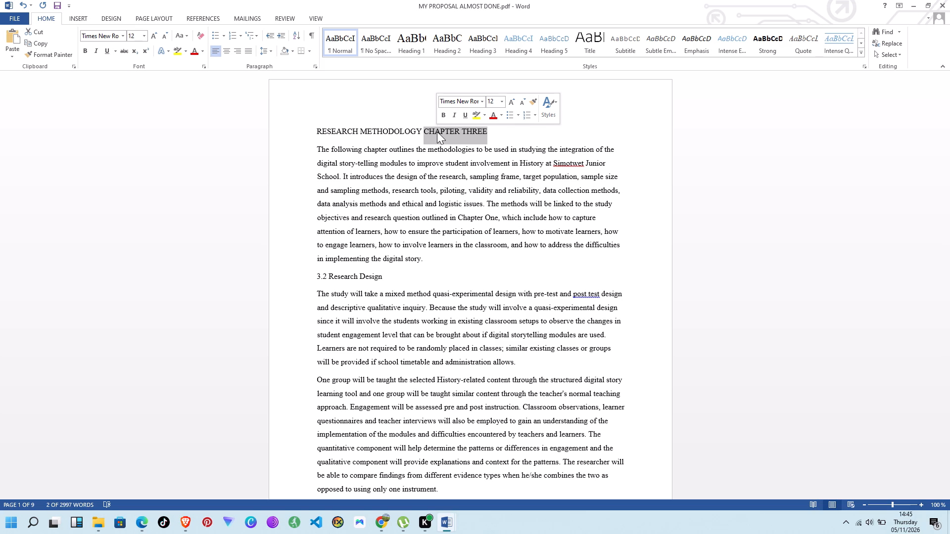
{"action": "key", "text": "ctrl+c"}
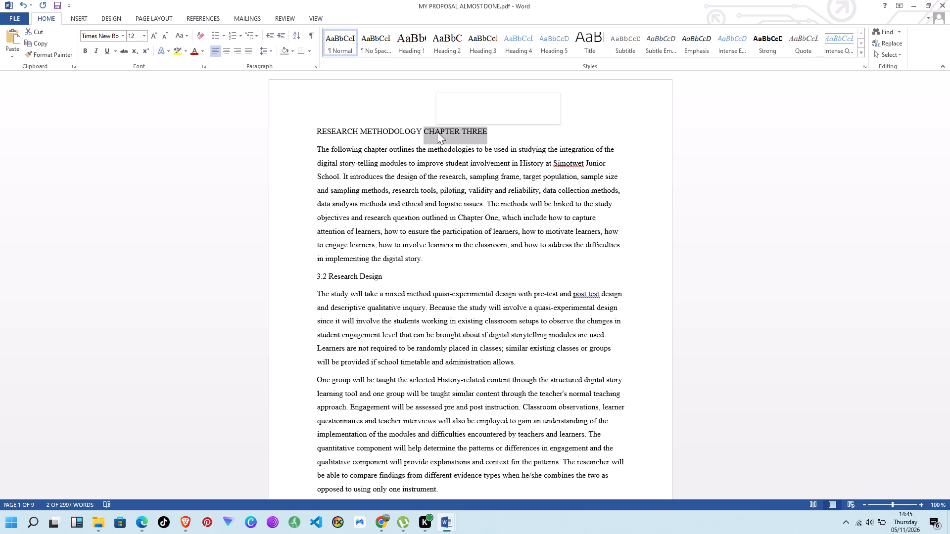
{"action": "left_click", "coordinate": [313, 128]}
{"action": "key", "text": "ctrl+v"}
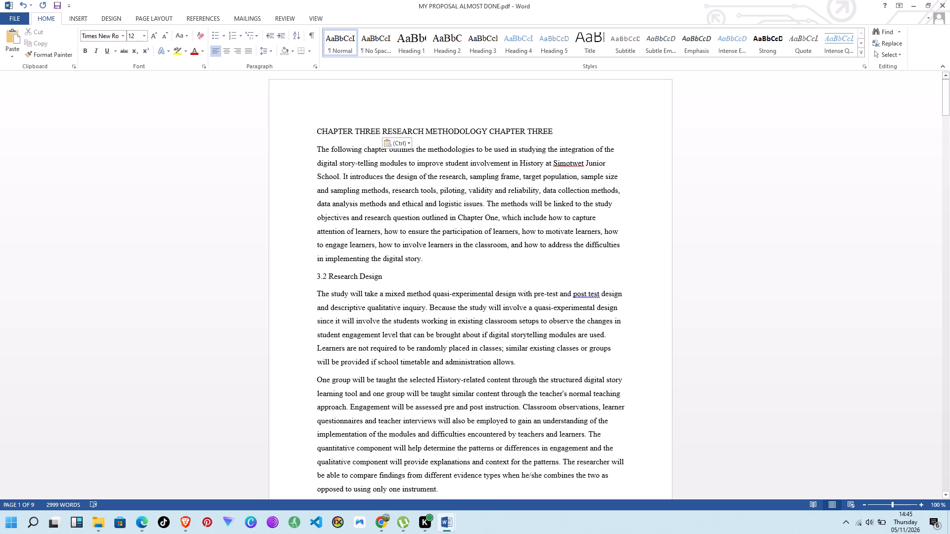
{"action": "left_click_drag", "start_coordinate": [562, 133], "coordinate": [499, 129]}
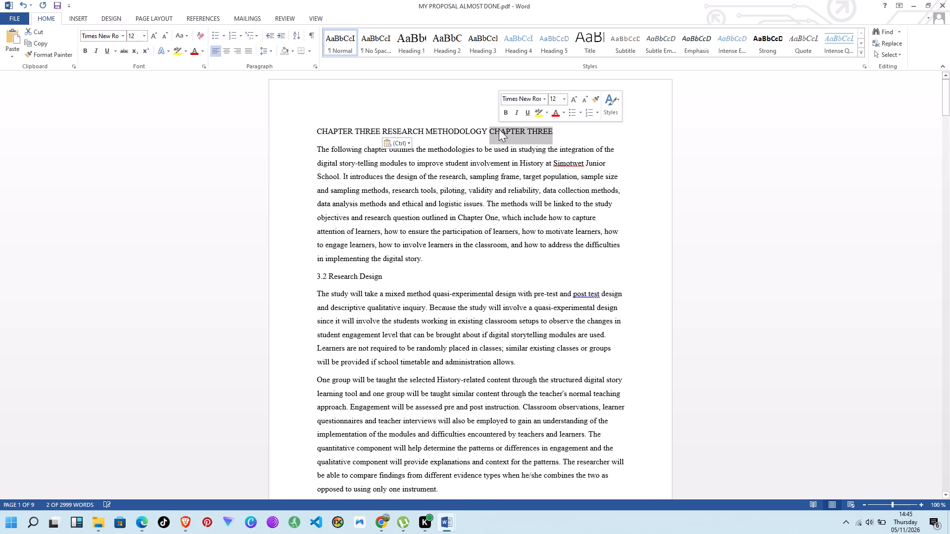
{"action": "key", "text": "BackSpace"}
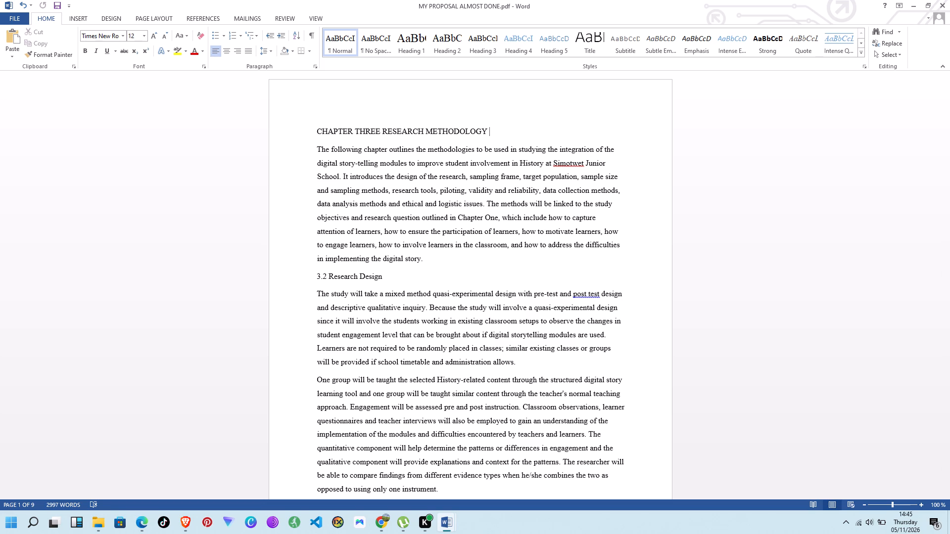
Apply the Heading 1 style to the CHAPTER THREE RESEARCH METHODOLOGY heading and centre it.
{"action": "left_click_drag", "start_coordinate": [499, 129], "coordinate": [331, 132]}
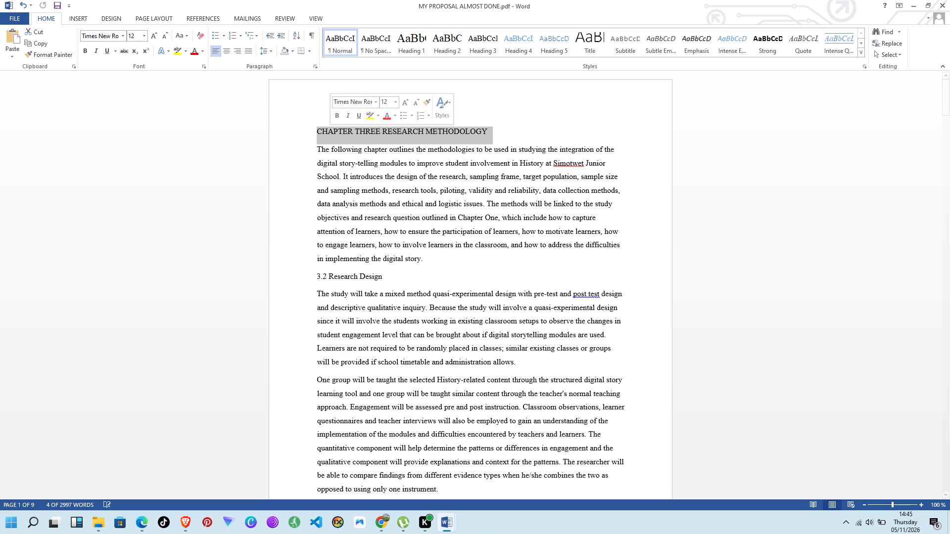
{"action": "left_click", "coordinate": [411, 38]}
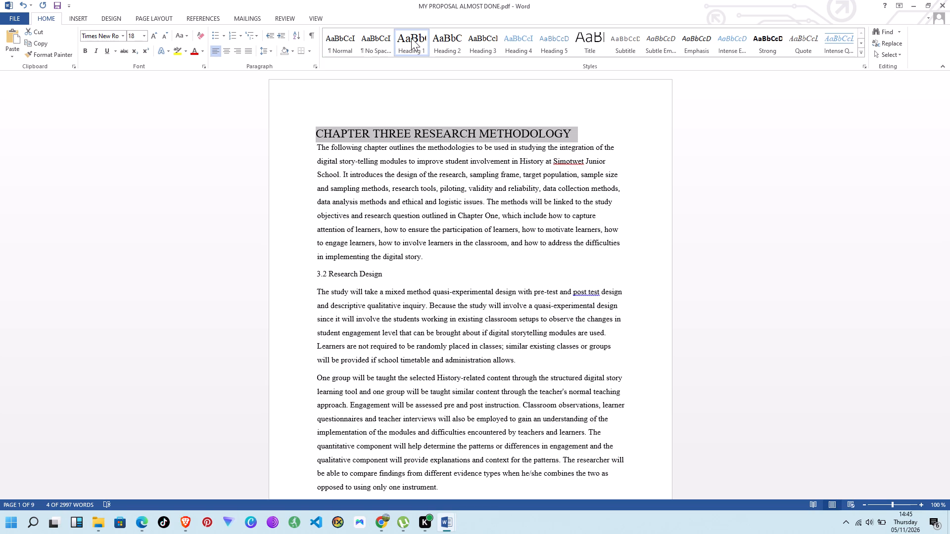
{"action": "left_click", "coordinate": [226, 54]}
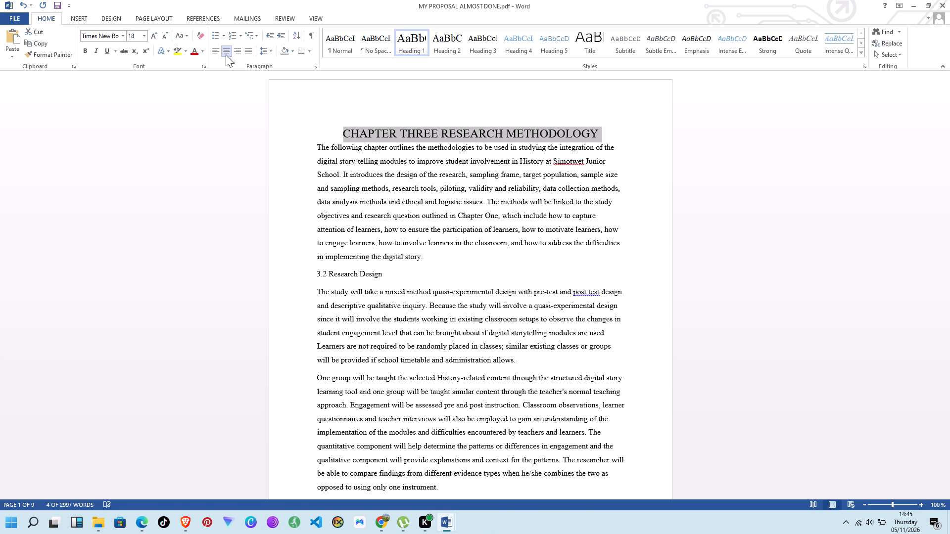
{"action": "left_click", "coordinate": [441, 123]}
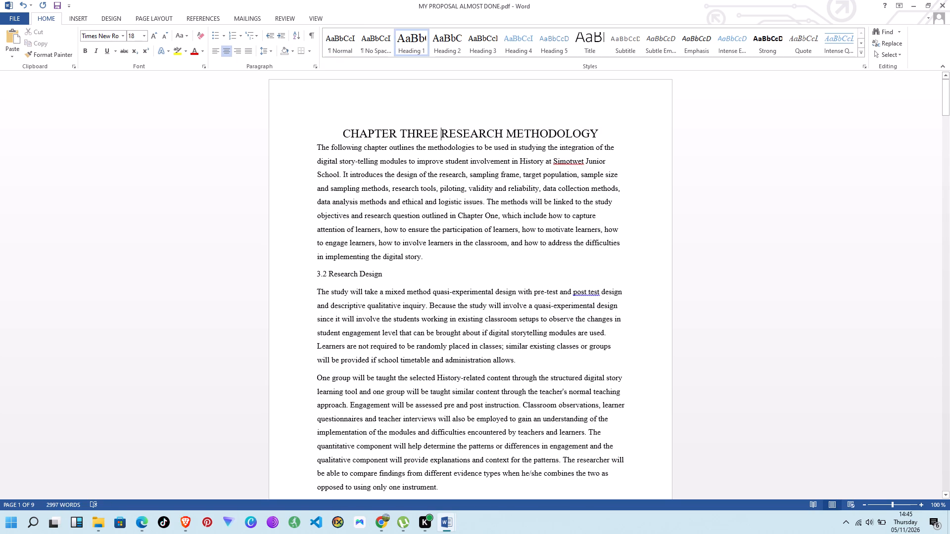
Ignore all spelling flags for the word Simotwet in the opening paragraph.
{"action": "right_click", "coordinate": [567, 158]}
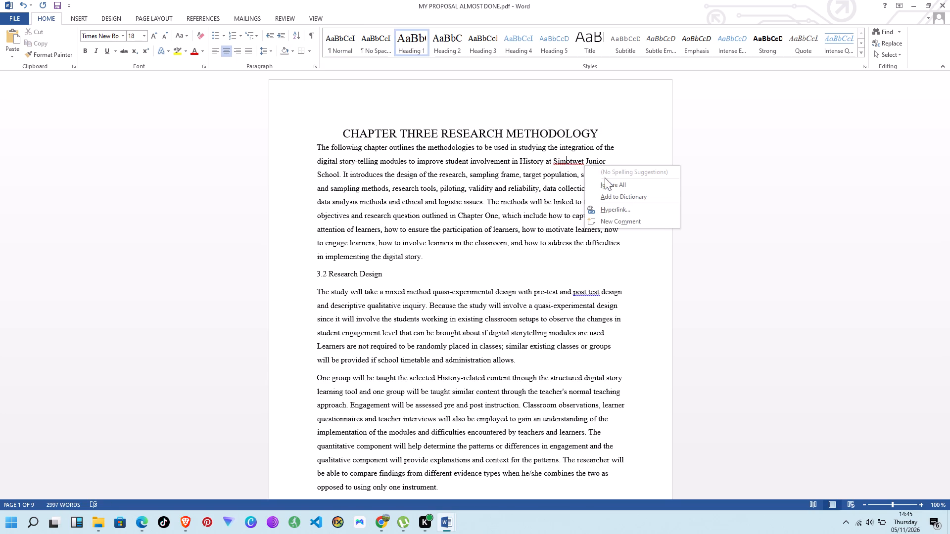
{"action": "left_click", "coordinate": [611, 184]}
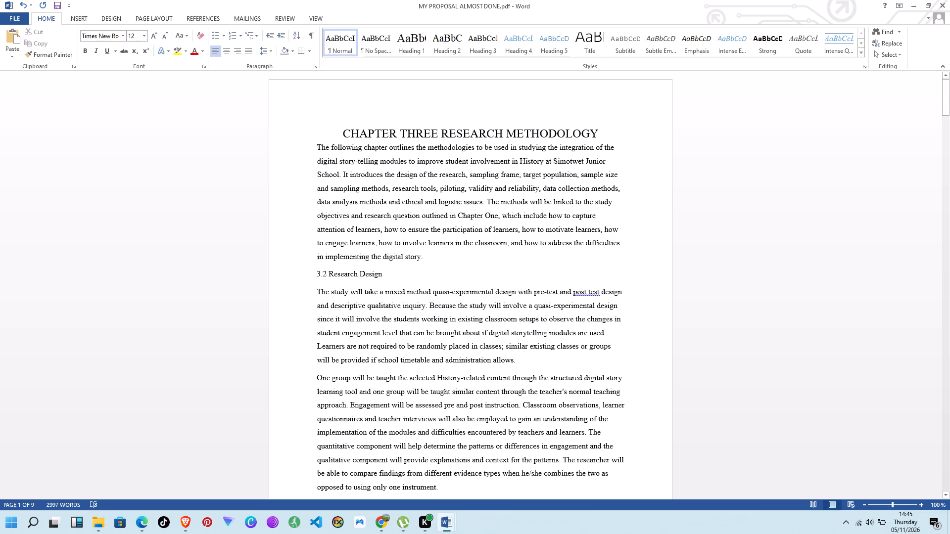
Renumber the Research Design heading as 3.1 and apply the Heading 2 style to it.
{"action": "left_click", "coordinate": [326, 273]}
{"action": "key", "text": "BackSpace"}
{"action": "key", "text": "1"}
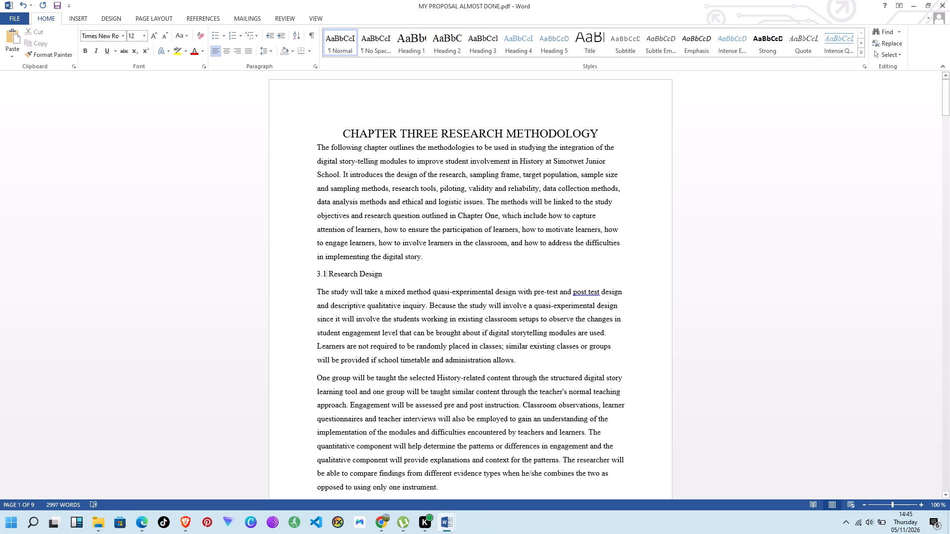
{"action": "left_click_drag", "start_coordinate": [389, 275], "coordinate": [303, 273]}
{"action": "left_click", "coordinate": [443, 38]}
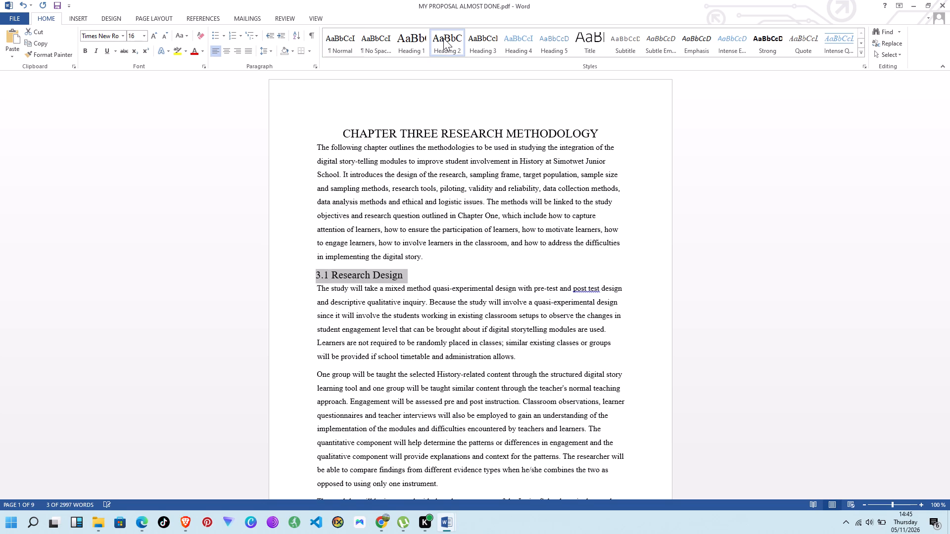
{"action": "left_click", "coordinate": [451, 262]}
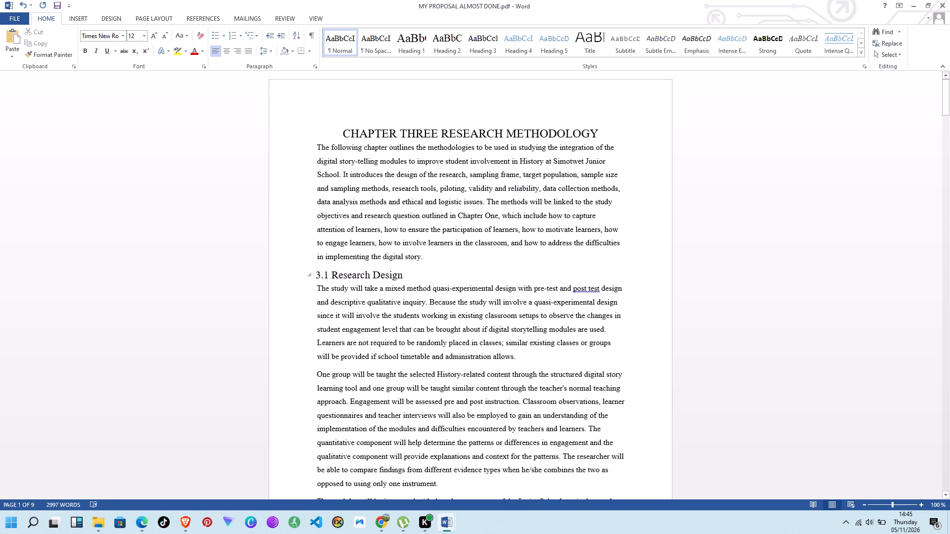
Replace the flagged "post test" in the first Research Design paragraph with the suggested "posttest".
{"action": "right_click", "coordinate": [578, 287]}
{"action": "left_click", "coordinate": [604, 297]}
Renumber the Sampling Frame heading as 3.2.
{"action": "scroll", "coordinate": [519, 256], "scroll_direction": "down", "scroll_amount": 5}
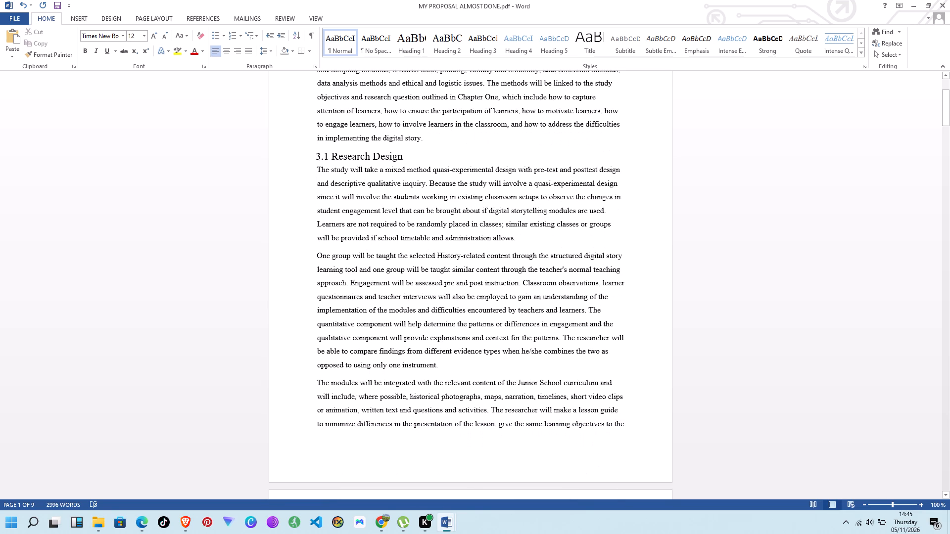
{"action": "scroll", "coordinate": [411, 262], "scroll_direction": "down", "scroll_amount": 12}
{"action": "scroll", "coordinate": [413, 259], "scroll_direction": "up", "scroll_amount": 1}
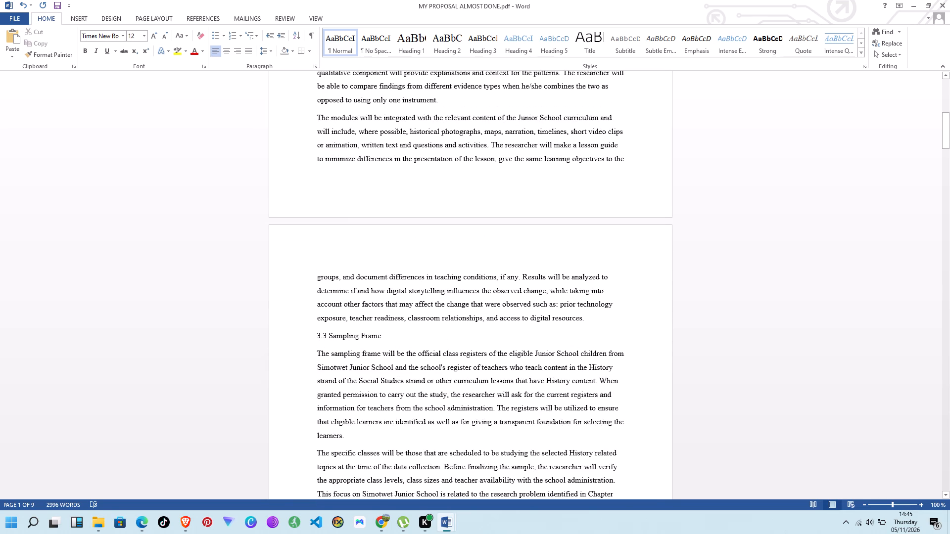
{"action": "left_click", "coordinate": [327, 340]}
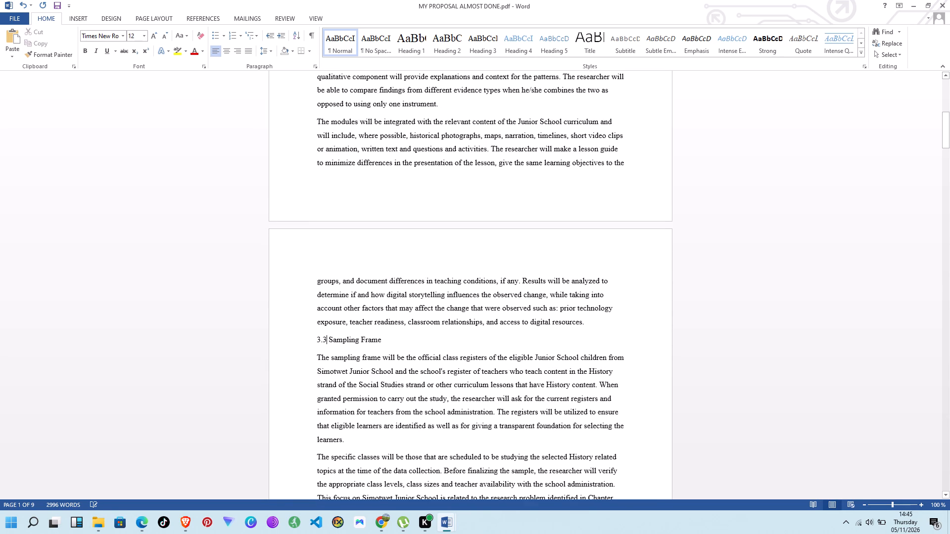
{"action": "key", "text": "BackSpace"}
{"action": "key", "text": "2"}
Renumber the Target Population heading as 3.3.
{"action": "scroll", "coordinate": [327, 339], "scroll_direction": "down", "scroll_amount": 2}
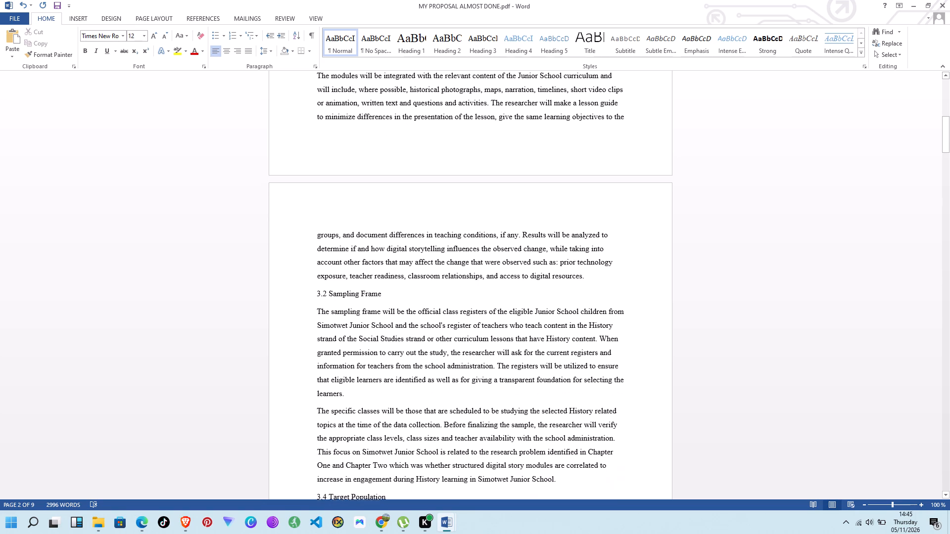
{"action": "scroll", "coordinate": [321, 330], "scroll_direction": "down", "scroll_amount": 5}
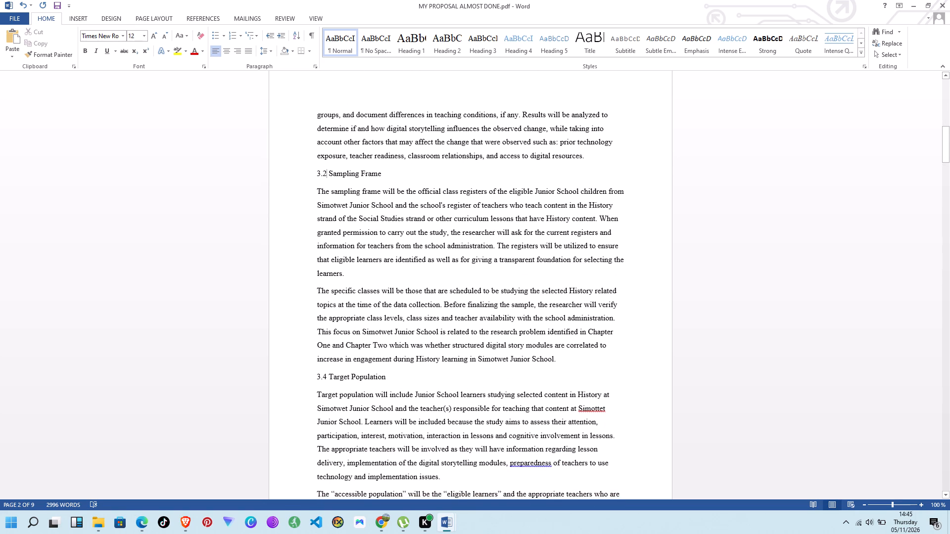
{"action": "left_click", "coordinate": [327, 377]}
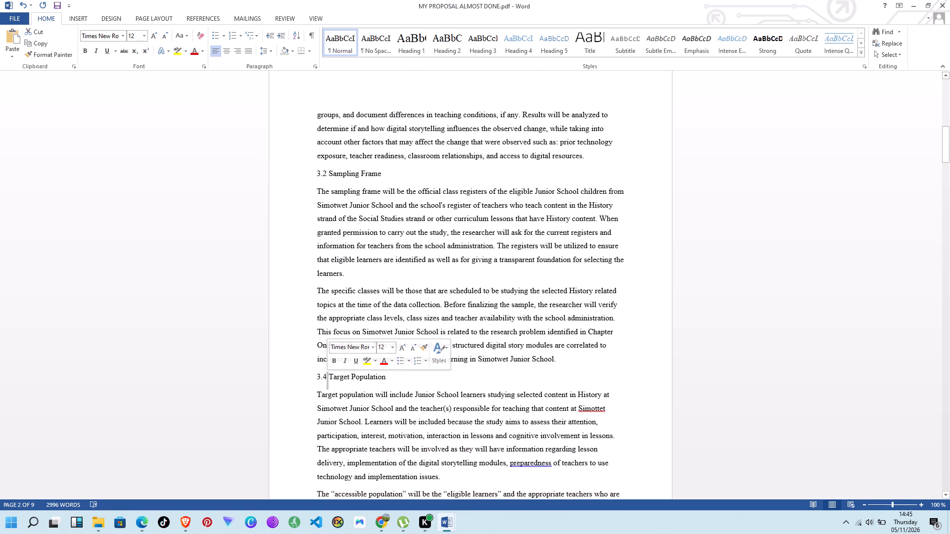
{"action": "left_click", "coordinate": [379, 378]}
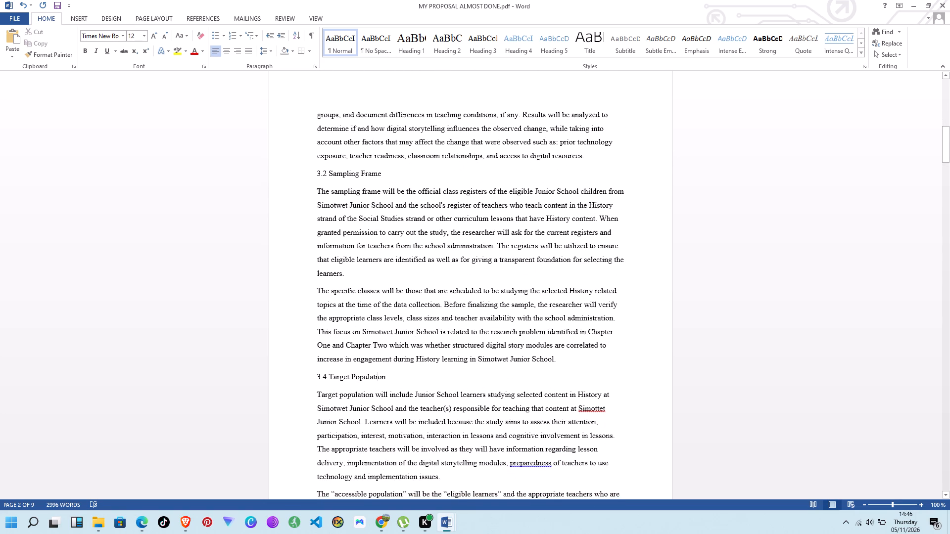
{"action": "left_click", "coordinate": [326, 375]}
{"action": "key", "text": "BackSpace"}
{"action": "key", "text": "3"}
Renumber the Sample Size and Sampling Procedures heading as 3.4.
{"action": "scroll", "coordinate": [346, 323], "scroll_direction": "down", "scroll_amount": 9}
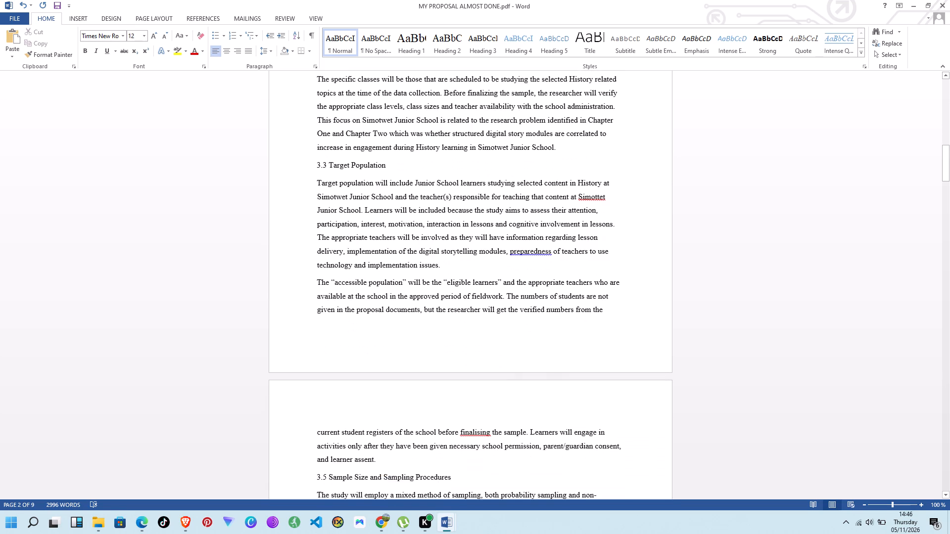
{"action": "scroll", "coordinate": [346, 314], "scroll_direction": "down", "scroll_amount": 2}
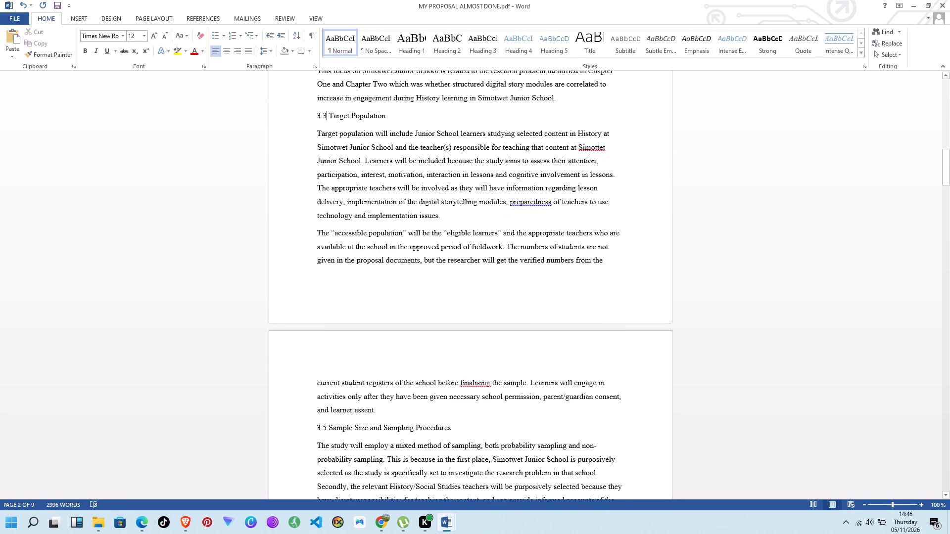
{"action": "left_click", "coordinate": [327, 428]}
{"action": "key", "text": "BackSpace"}
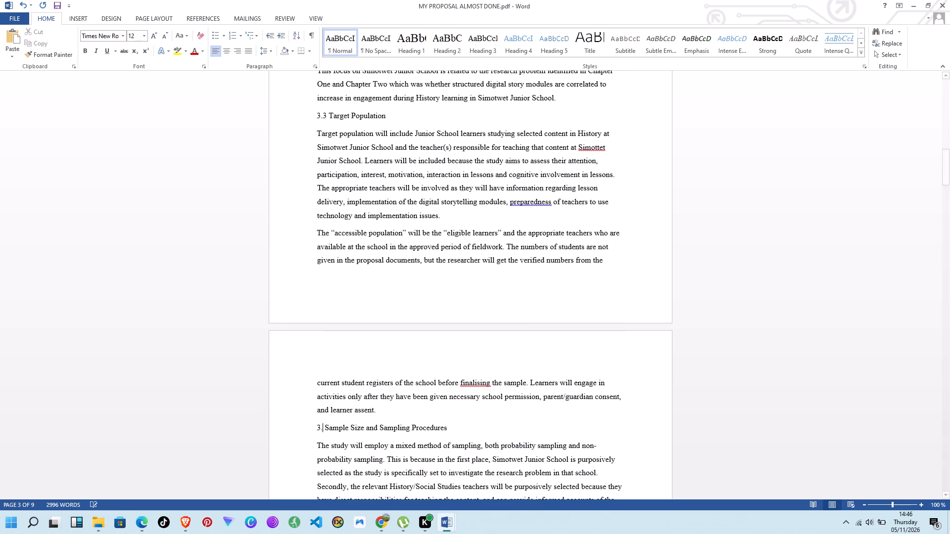
{"action": "key", "text": "4"}
Renumber the Research Instruments heading as 3.5.
{"action": "scroll", "coordinate": [339, 374], "scroll_direction": "down", "scroll_amount": 13}
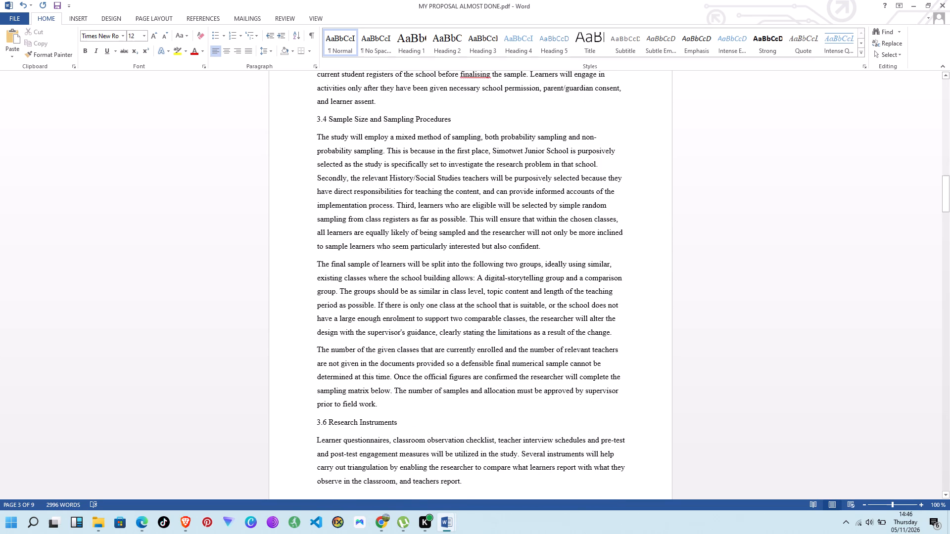
{"action": "left_click", "coordinate": [326, 423]}
{"action": "key", "text": "BackSpace"}
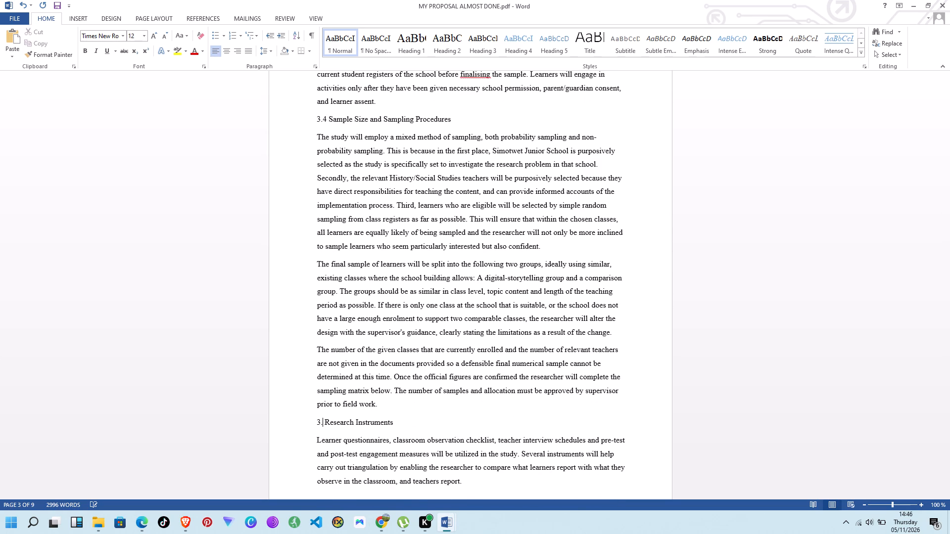
{"action": "key", "text": "5"}
Renumber the Learner Questionnaire subheading as 3.5.1.
{"action": "scroll", "coordinate": [329, 407], "scroll_direction": "down", "scroll_amount": 4}
{"action": "scroll", "coordinate": [362, 364], "scroll_direction": "down", "scroll_amount": 2}
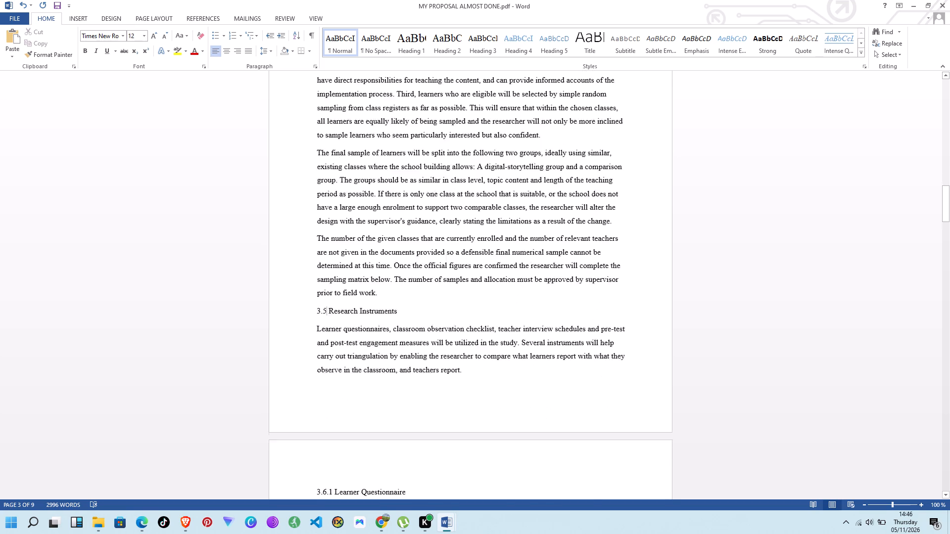
{"action": "scroll", "coordinate": [363, 364], "scroll_direction": "down", "scroll_amount": 3}
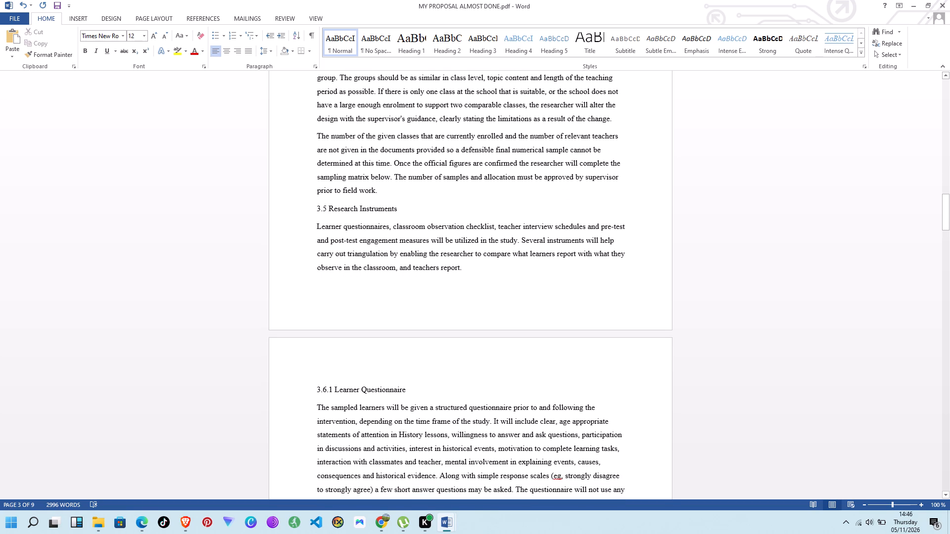
{"action": "left_click", "coordinate": [327, 388]}
{"action": "key", "text": "BackSpace"}
{"action": "key", "text": "5"}
Renumber the Classroom Observation Checklist subheading as 3.5.2.
{"action": "scroll", "coordinate": [327, 388], "scroll_direction": "down", "scroll_amount": 8}
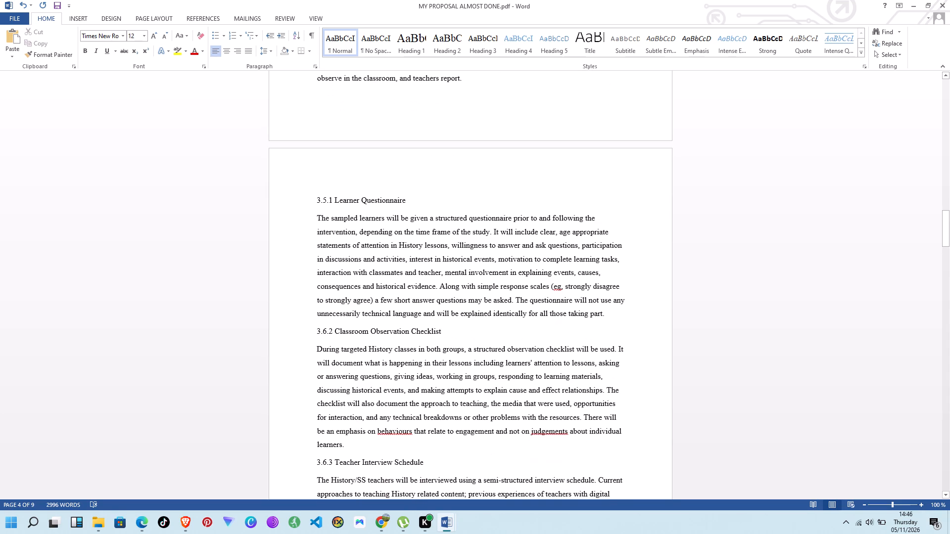
{"action": "left_click", "coordinate": [325, 332]}
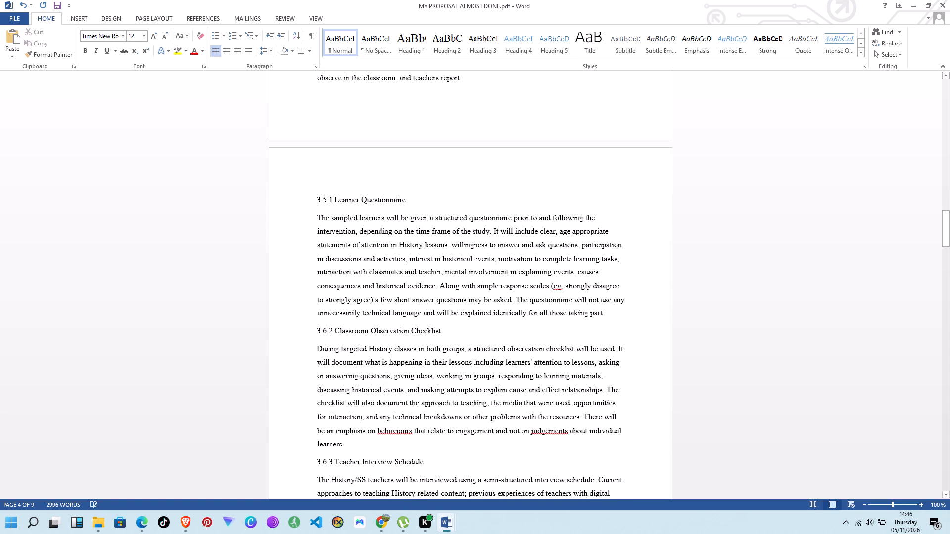
{"action": "key", "text": "BackSpace"}
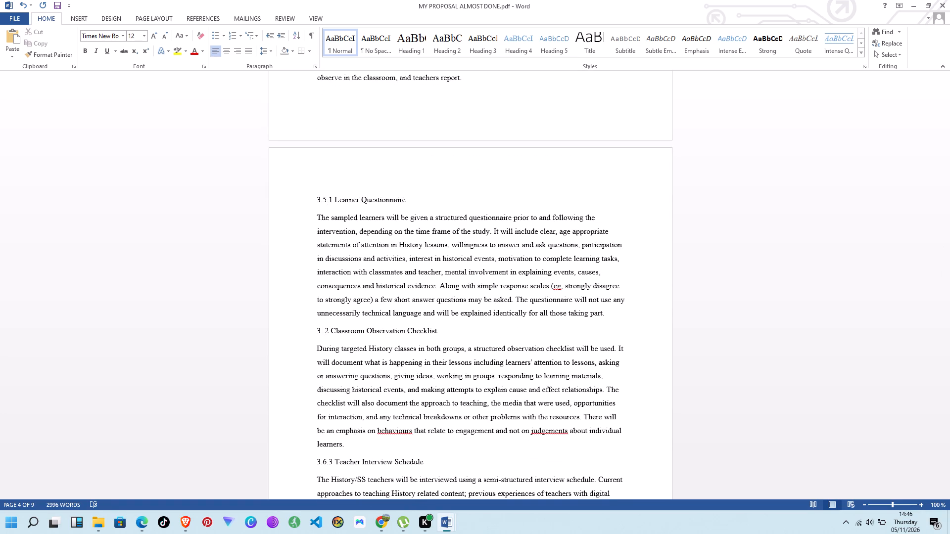
{"action": "key", "text": "5"}
Renumber the Teacher Interview Schedule subheading as 3.5.3.
{"action": "scroll", "coordinate": [325, 332], "scroll_direction": "down", "scroll_amount": 3}
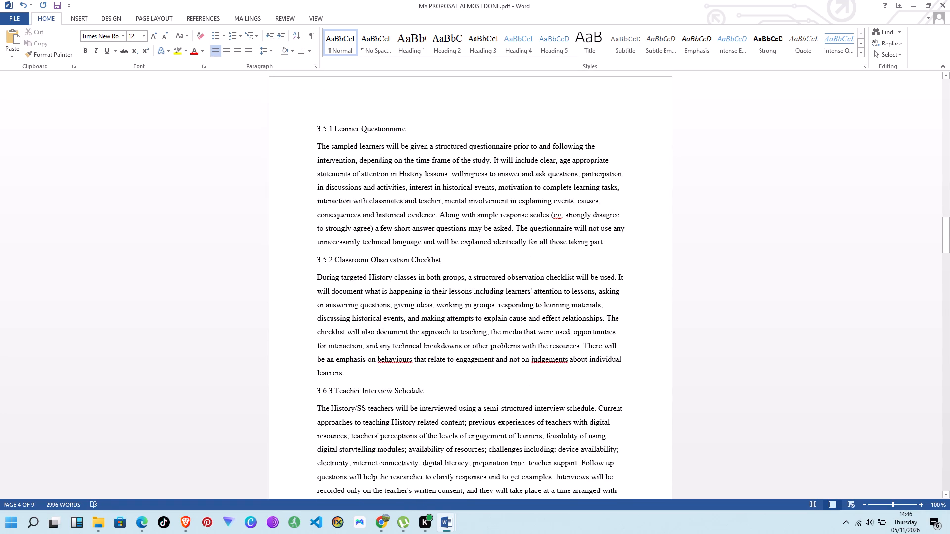
{"action": "left_click", "coordinate": [327, 391]}
{"action": "key", "text": "BackSpace"}
{"action": "key", "text": "5"}
Renumber the Piloting heading as 3.6.
{"action": "scroll", "coordinate": [327, 391], "scroll_direction": "down", "scroll_amount": 4}
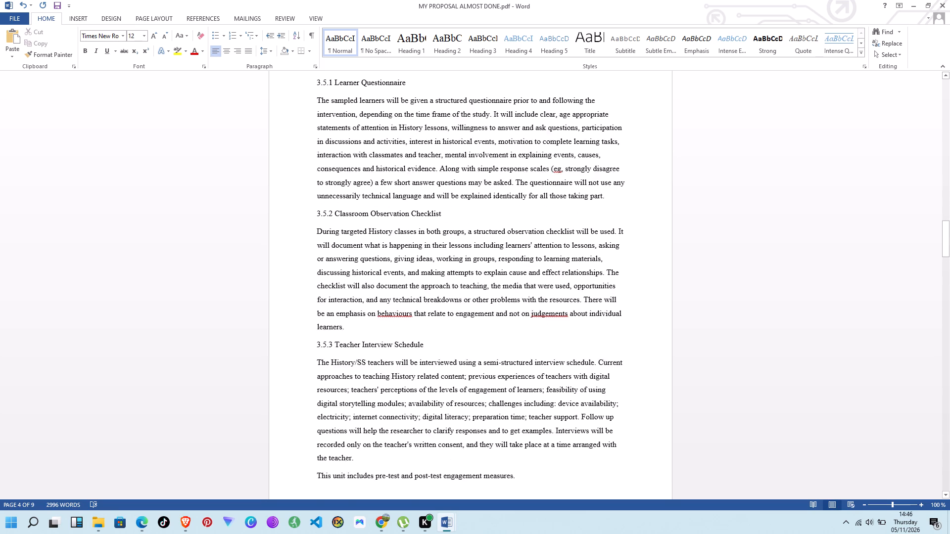
{"action": "scroll", "coordinate": [327, 391], "scroll_direction": "down", "scroll_amount": 7}
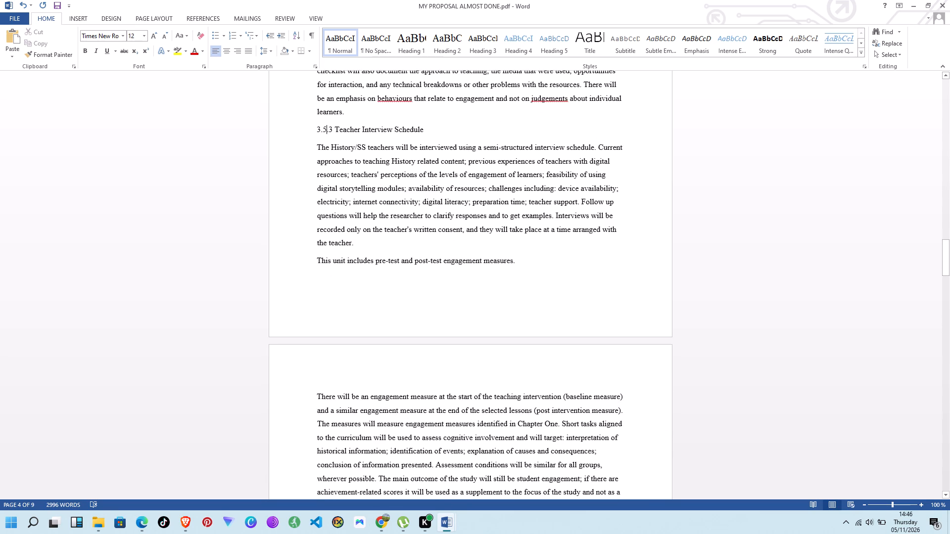
{"action": "scroll", "coordinate": [348, 364], "scroll_direction": "down", "scroll_amount": 5}
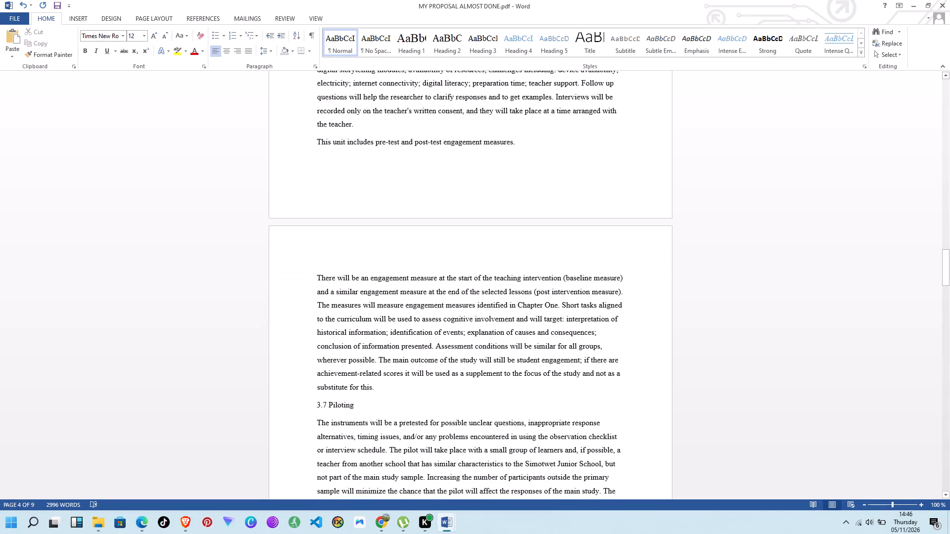
{"action": "scroll", "coordinate": [348, 364], "scroll_direction": "down", "scroll_amount": 2}
{"action": "left_click", "coordinate": [325, 356]}
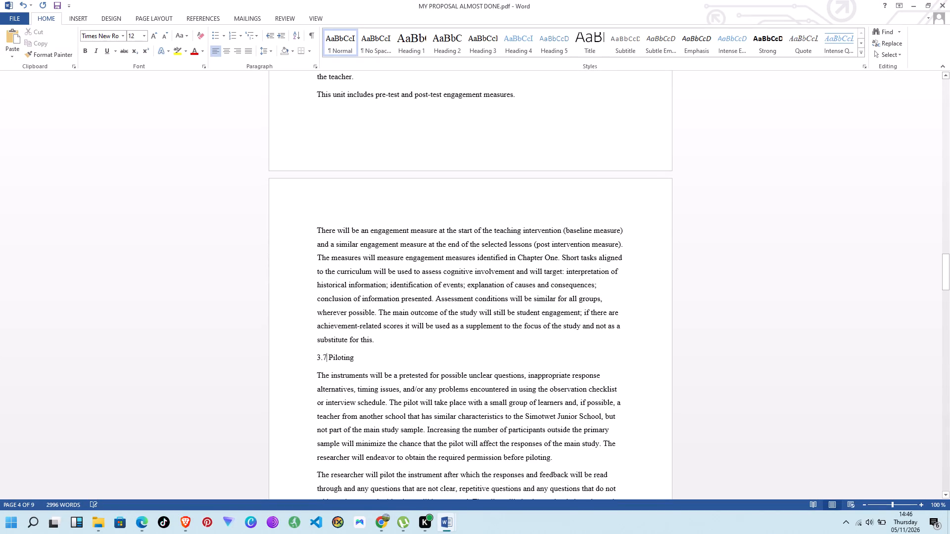
{"action": "key", "text": "BackSpace"}
{"action": "key", "text": "6"}
Renumber the Data Collection Procedures heading as 3.7.
{"action": "scroll", "coordinate": [366, 355], "scroll_direction": "down", "scroll_amount": 2}
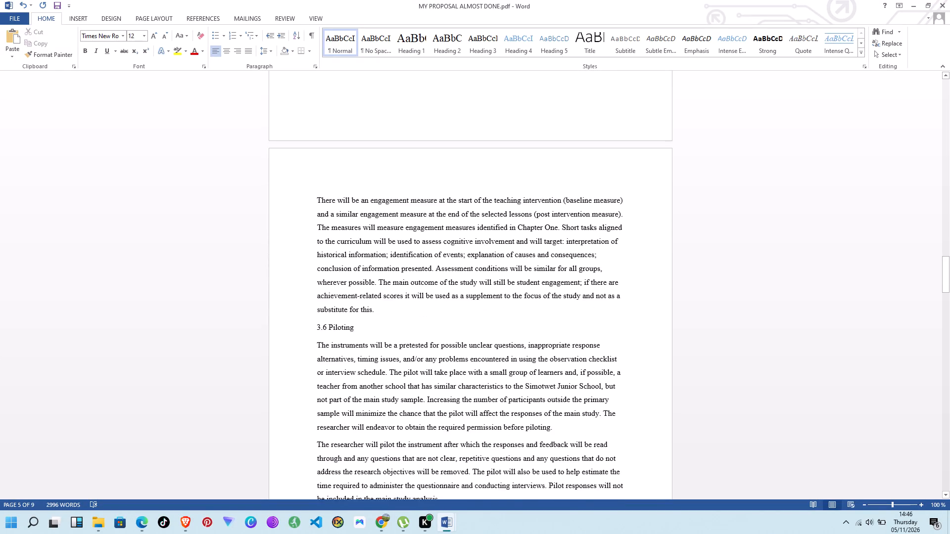
{"action": "scroll", "coordinate": [369, 355], "scroll_direction": "down", "scroll_amount": 12}
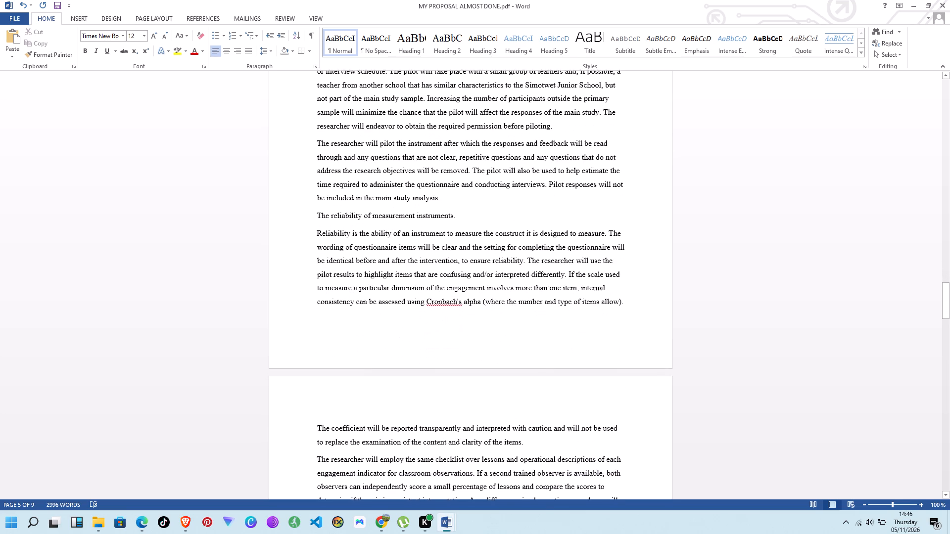
{"action": "scroll", "coordinate": [428, 300], "scroll_direction": "down", "scroll_amount": 4}
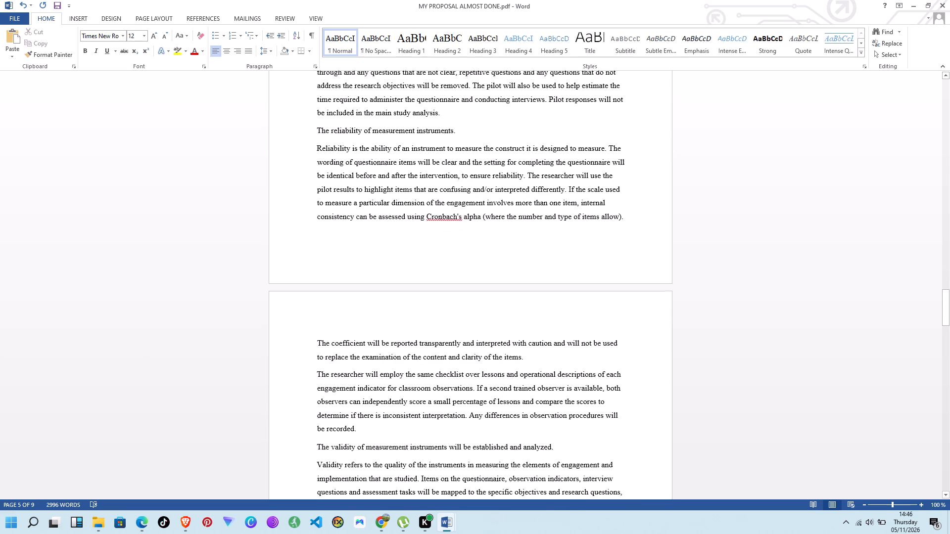
{"action": "scroll", "coordinate": [427, 300], "scroll_direction": "down", "scroll_amount": 7}
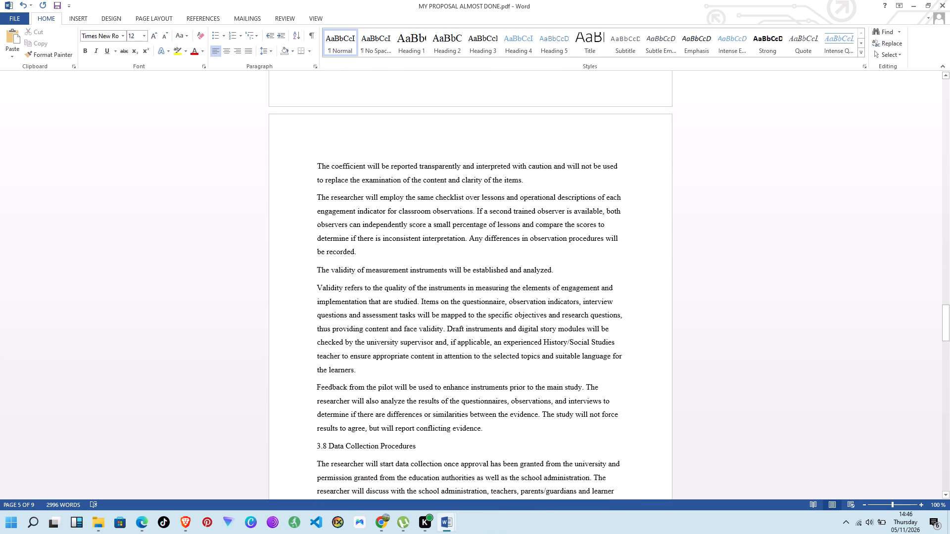
{"action": "scroll", "coordinate": [425, 296], "scroll_direction": "down", "scroll_amount": 2}
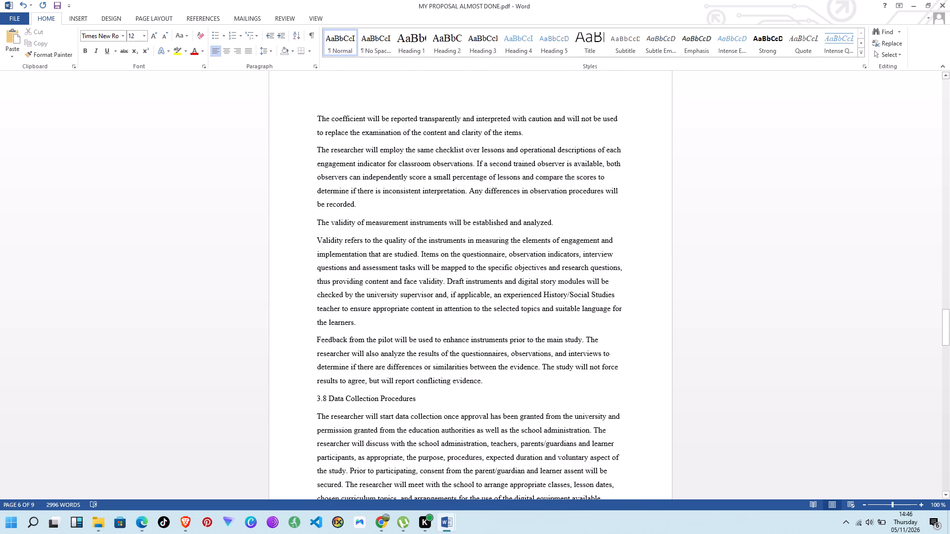
{"action": "left_click", "coordinate": [327, 399]}
{"action": "key", "text": "BackSpace"}
{"action": "key", "text": "7"}
Review the text between the Data Collection Procedures and Logistical and Ethical Issues headings to check the section sequence and numbering.
{"action": "scroll", "coordinate": [327, 399], "scroll_direction": "down", "scroll_amount": 8}
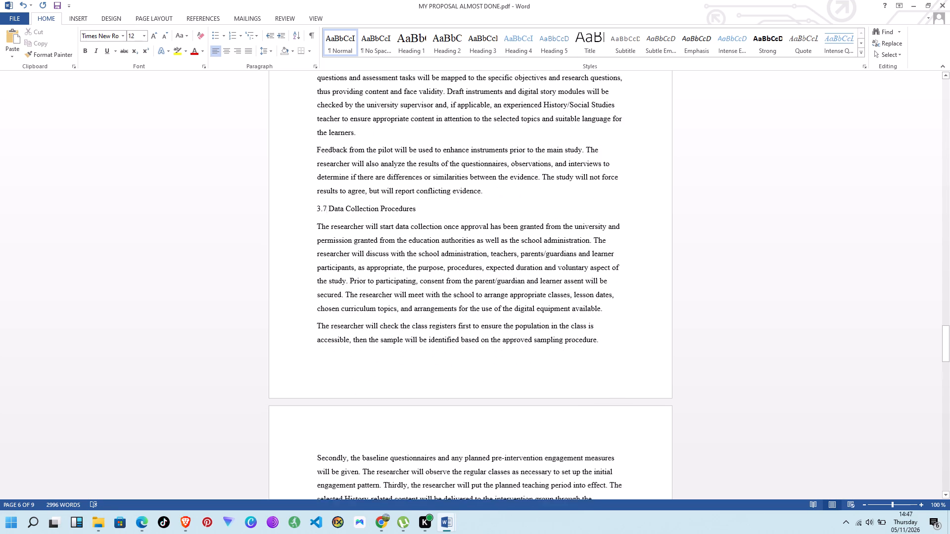
{"action": "scroll", "coordinate": [327, 376], "scroll_direction": "down", "scroll_amount": 9}
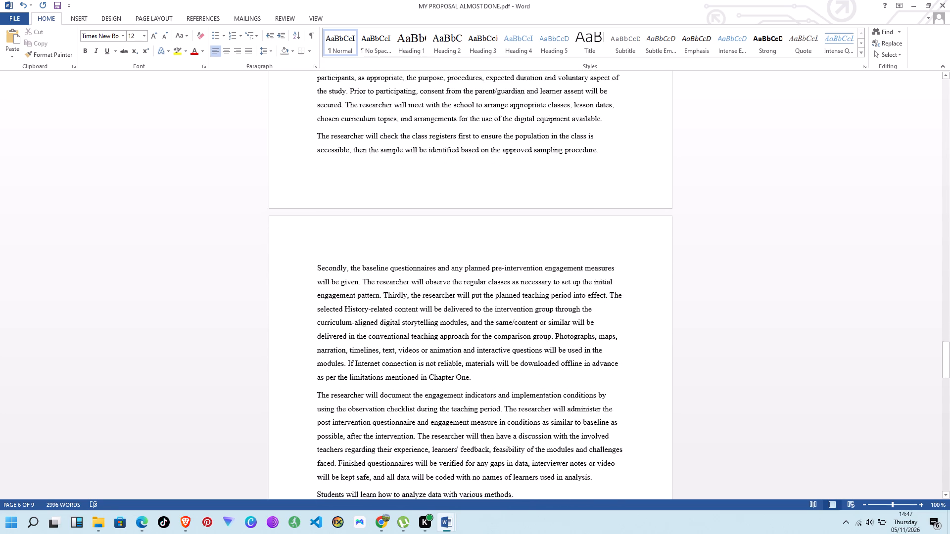
{"action": "scroll", "coordinate": [327, 372], "scroll_direction": "down", "scroll_amount": 6}
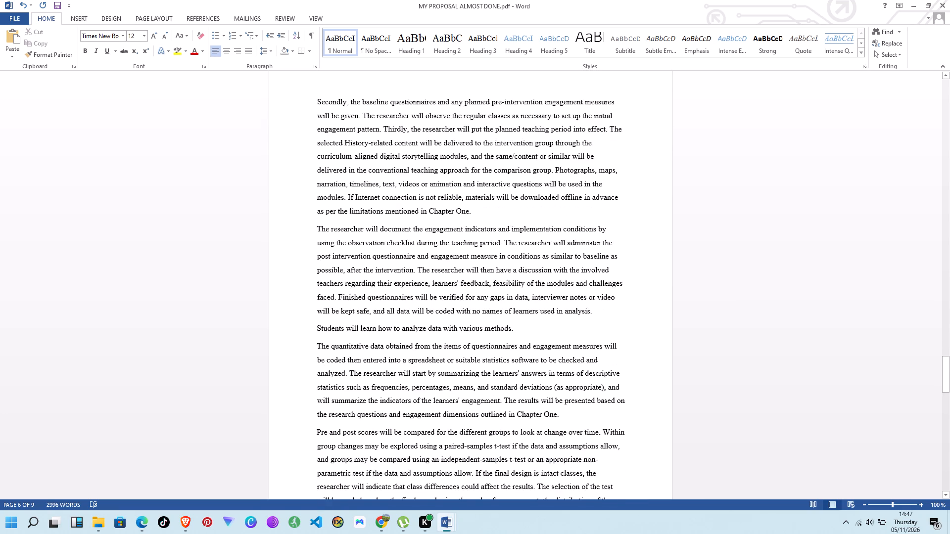
{"action": "scroll", "coordinate": [328, 369], "scroll_direction": "down", "scroll_amount": 12}
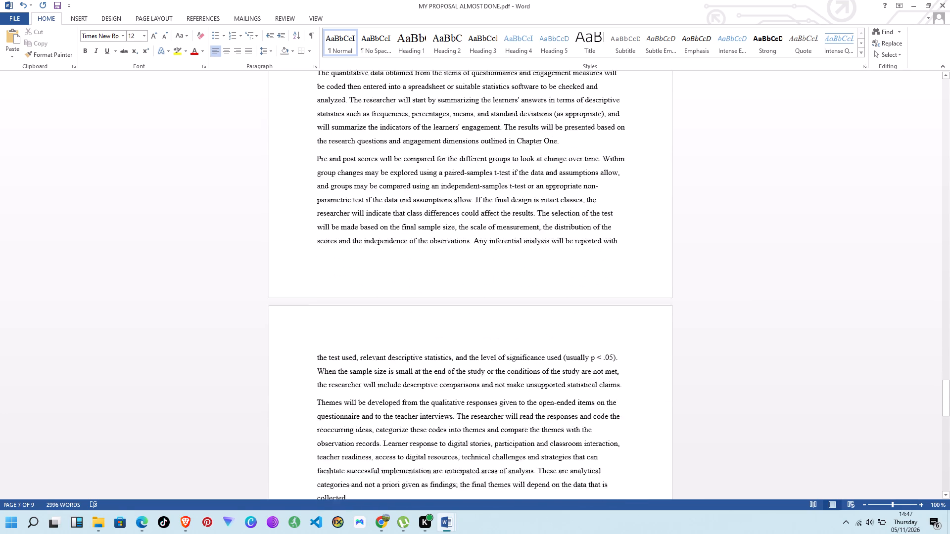
{"action": "scroll", "coordinate": [330, 368], "scroll_direction": "down", "scroll_amount": 10}
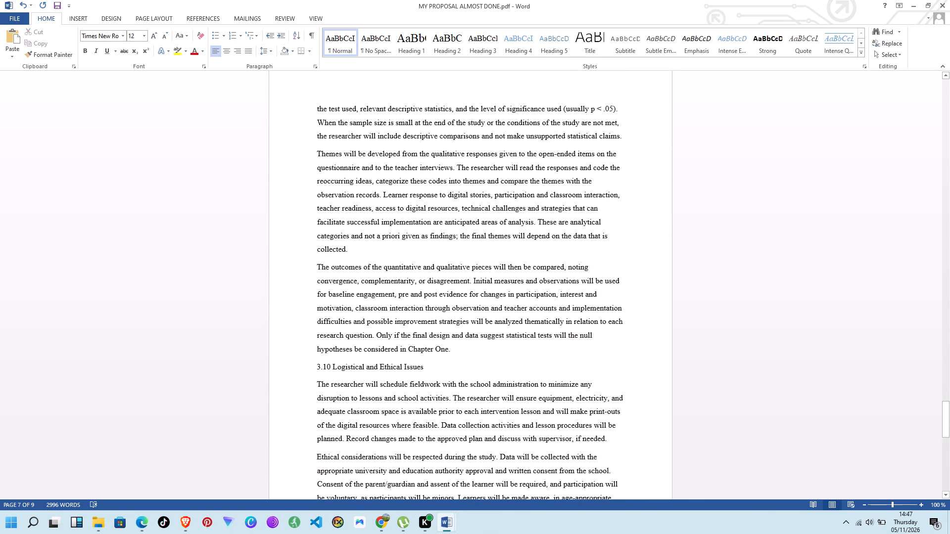
{"action": "scroll", "coordinate": [332, 366], "scroll_direction": "up", "scroll_amount": 14}
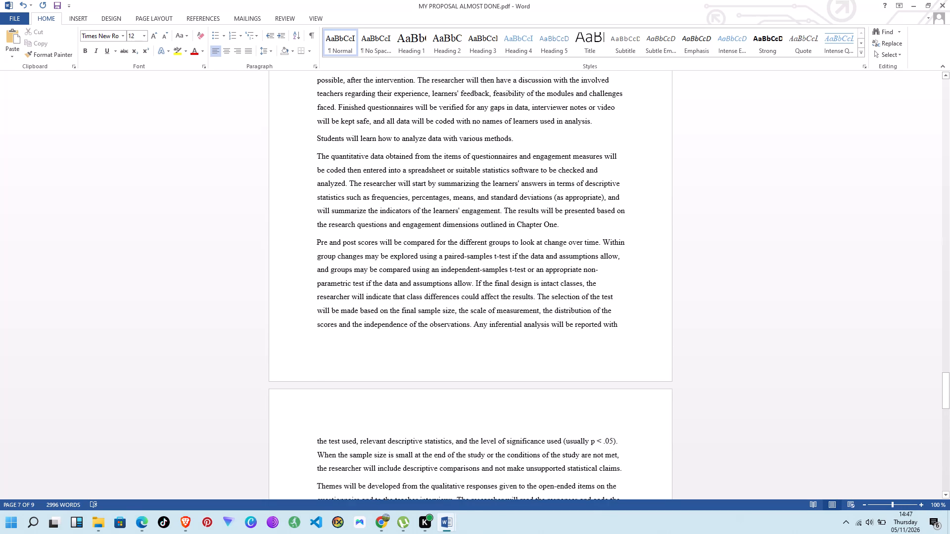
{"action": "scroll", "coordinate": [332, 366], "scroll_direction": "up", "scroll_amount": 4}
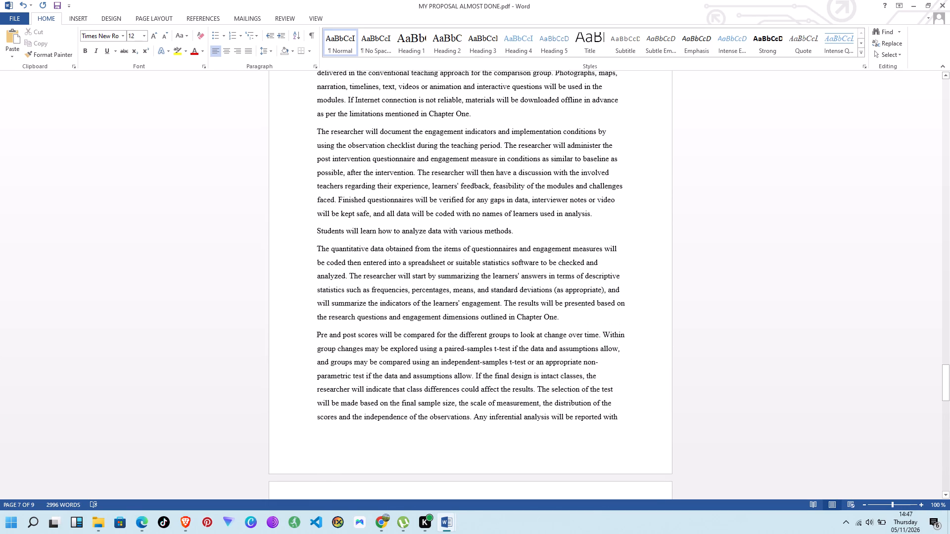
{"action": "scroll", "coordinate": [332, 366], "scroll_direction": "up", "scroll_amount": 4}
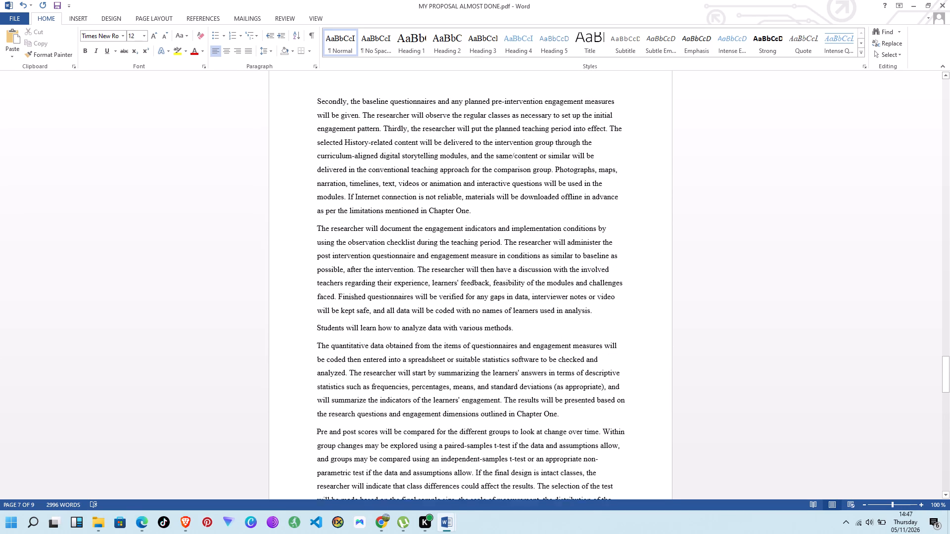
{"action": "scroll", "coordinate": [332, 366], "scroll_direction": "up", "scroll_amount": 6}
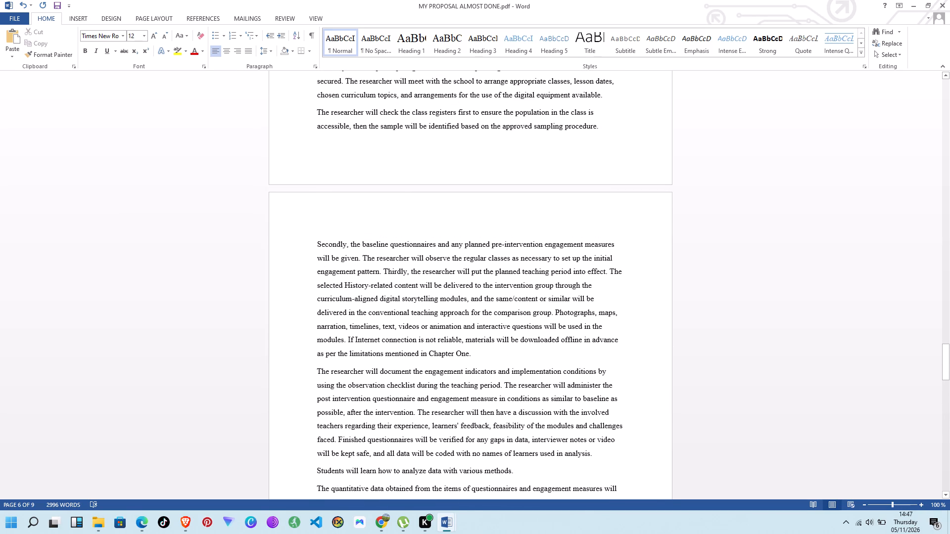
{"action": "scroll", "coordinate": [335, 365], "scroll_direction": "up", "scroll_amount": 1}
{"action": "scroll", "coordinate": [362, 330], "scroll_direction": "up", "scroll_amount": 5}
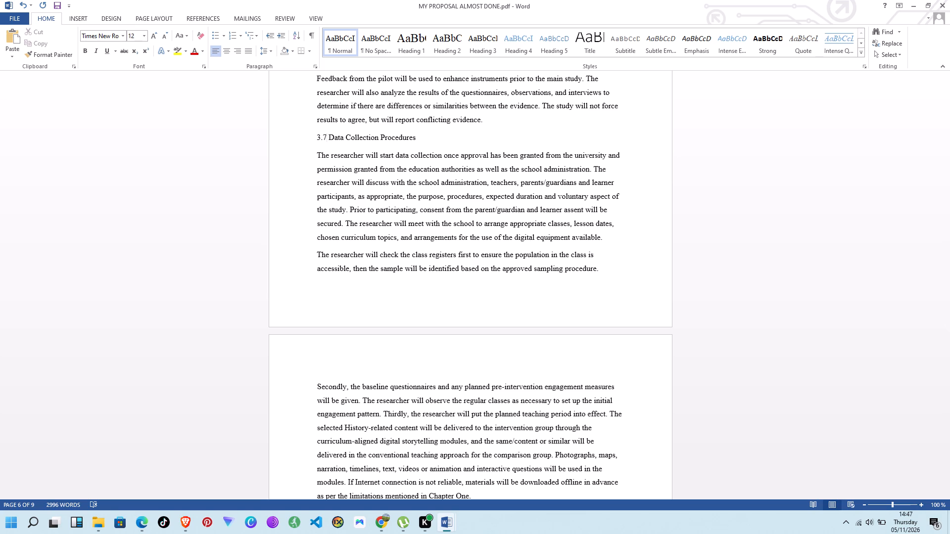
{"action": "scroll", "coordinate": [364, 326], "scroll_direction": "down", "scroll_amount": 3}
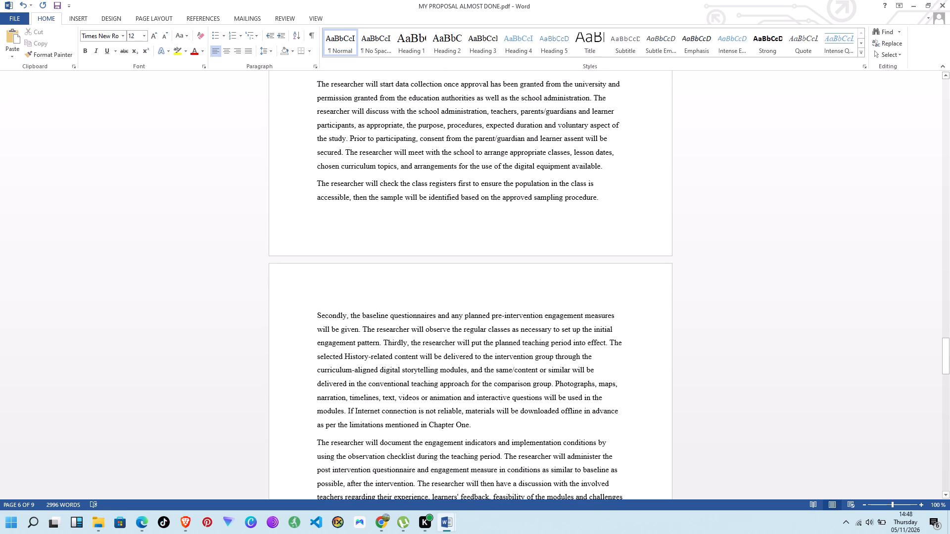
{"action": "scroll", "coordinate": [383, 337], "scroll_direction": "down", "scroll_amount": 1}
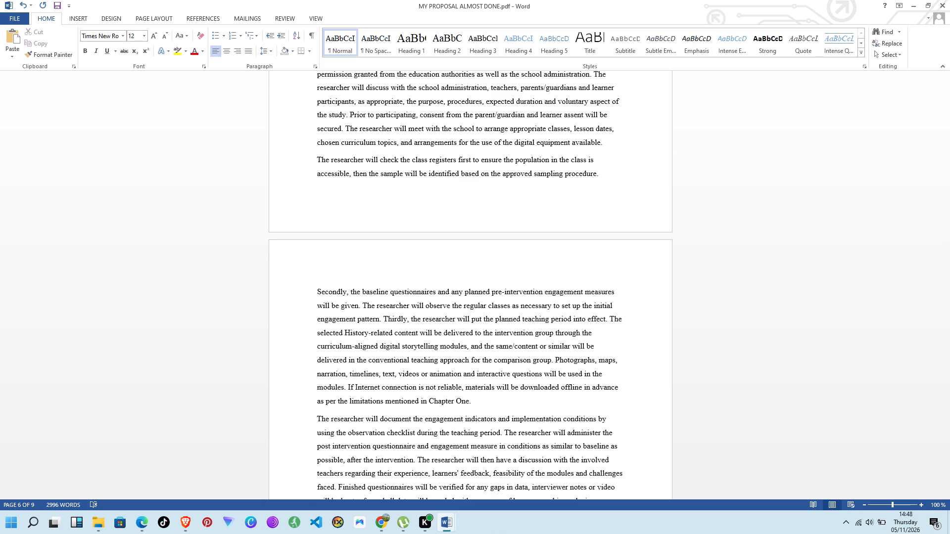
{"action": "scroll", "coordinate": [383, 337], "scroll_direction": "down", "scroll_amount": 2}
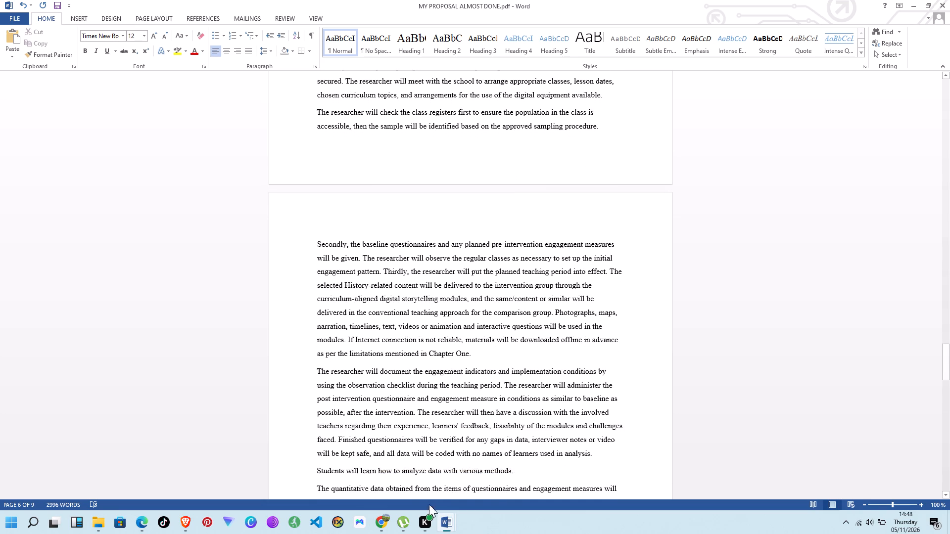
In Chapter_Three_Research_Methodology.docx, examine the headings and text from Logistical and Ethical Issues back to Data Collection Procedures.
{"action": "left_click", "coordinate": [352, 481]}
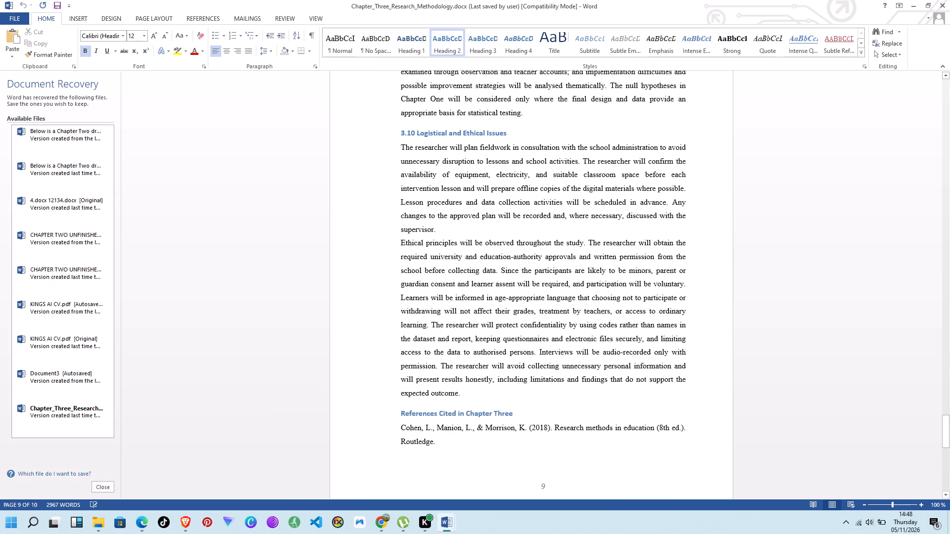
{"action": "scroll", "coordinate": [411, 372], "scroll_direction": "up", "scroll_amount": 6}
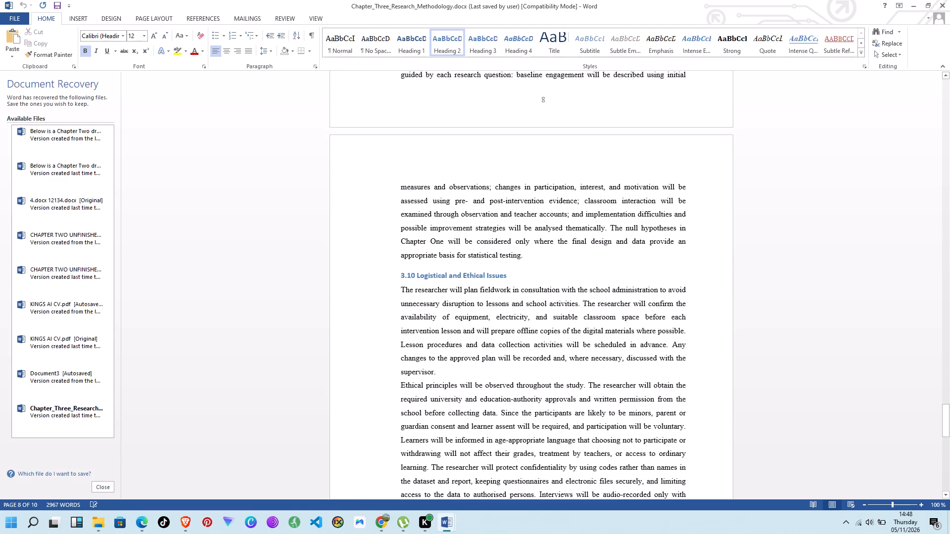
{"action": "scroll", "coordinate": [411, 371], "scroll_direction": "up", "scroll_amount": 5}
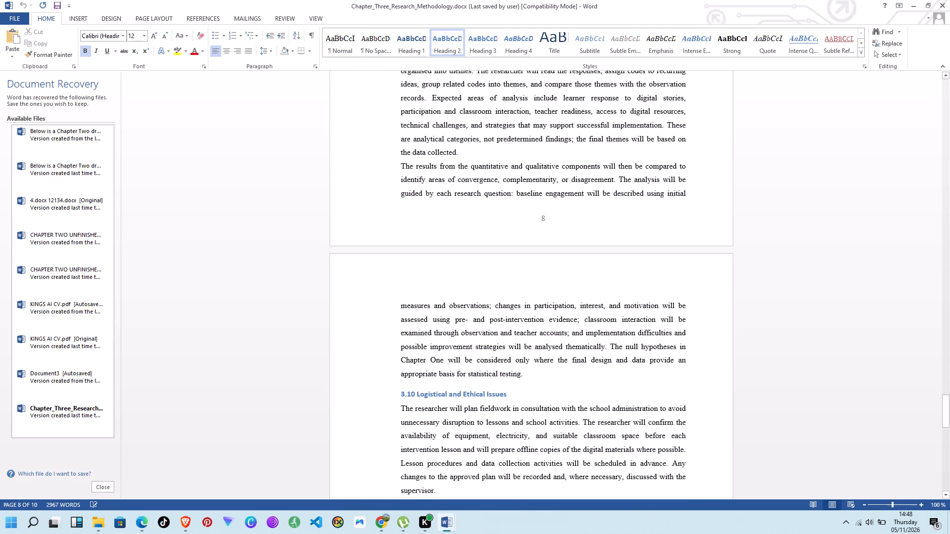
{"action": "scroll", "coordinate": [411, 371], "scroll_direction": "up", "scroll_amount": 1}
{"action": "scroll", "coordinate": [446, 346], "scroll_direction": "up", "scroll_amount": 4}
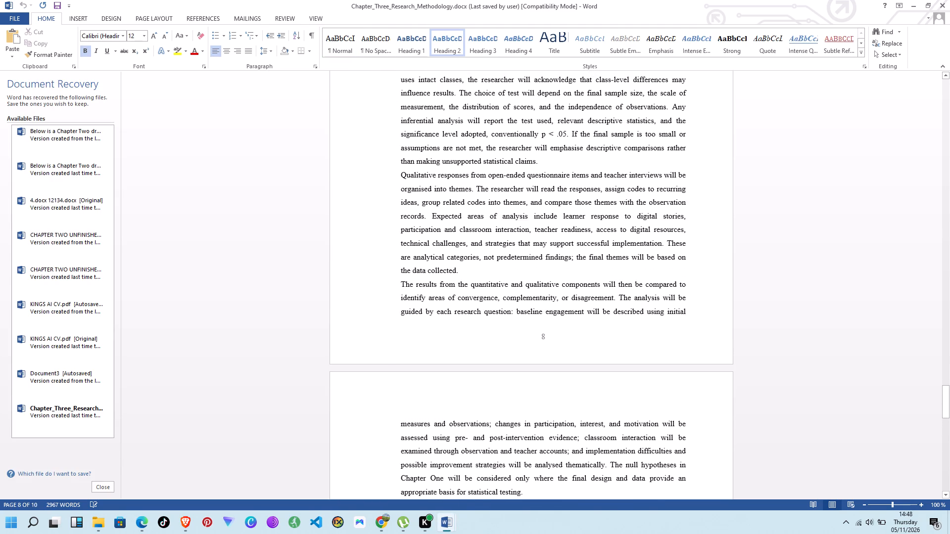
{"action": "scroll", "coordinate": [464, 327], "scroll_direction": "up", "scroll_amount": 2}
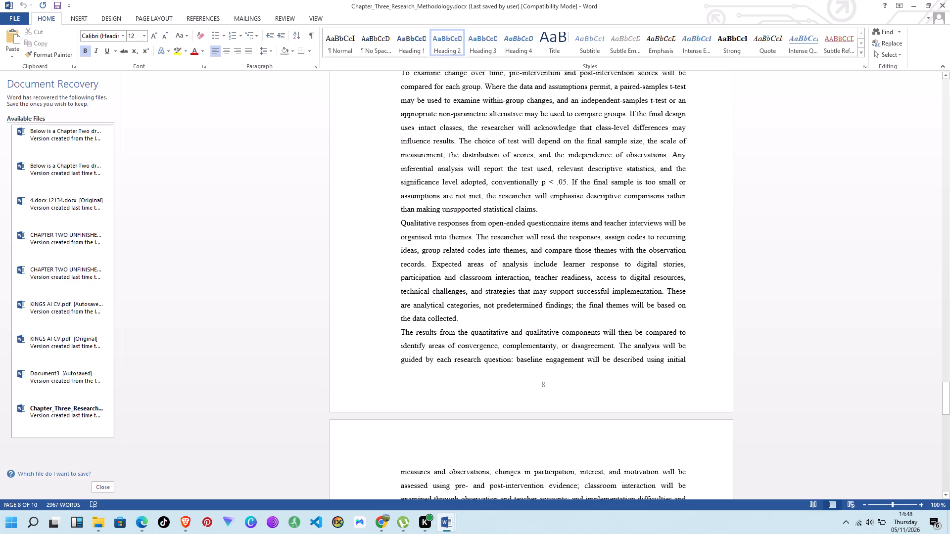
{"action": "scroll", "coordinate": [470, 327], "scroll_direction": "up", "scroll_amount": 2}
{"action": "middle_click", "coordinate": [471, 327]}
{"action": "right_click", "coordinate": [471, 328]}
{"action": "scroll", "coordinate": [473, 320], "scroll_direction": "up", "scroll_amount": 1}
{"action": "middle_click", "coordinate": [473, 320]}
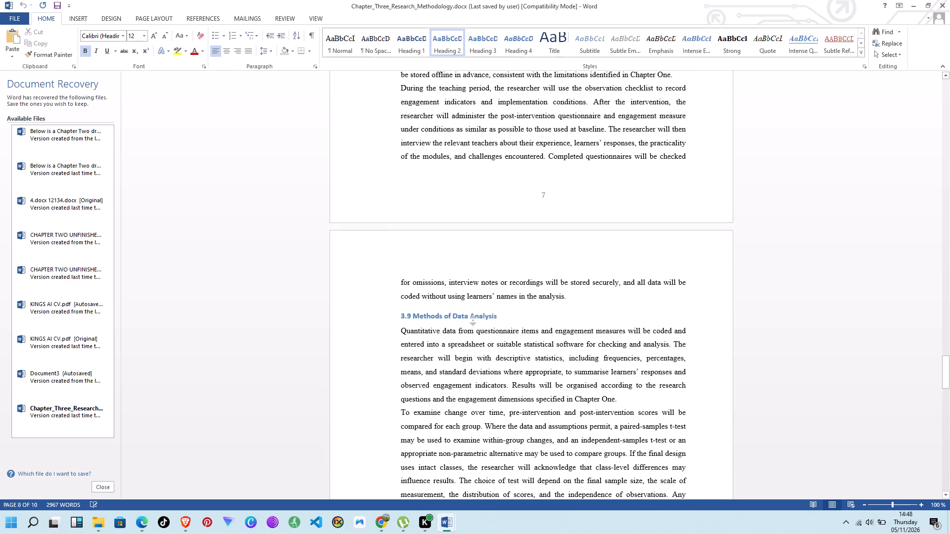
{"action": "middle_click", "coordinate": [480, 272]}
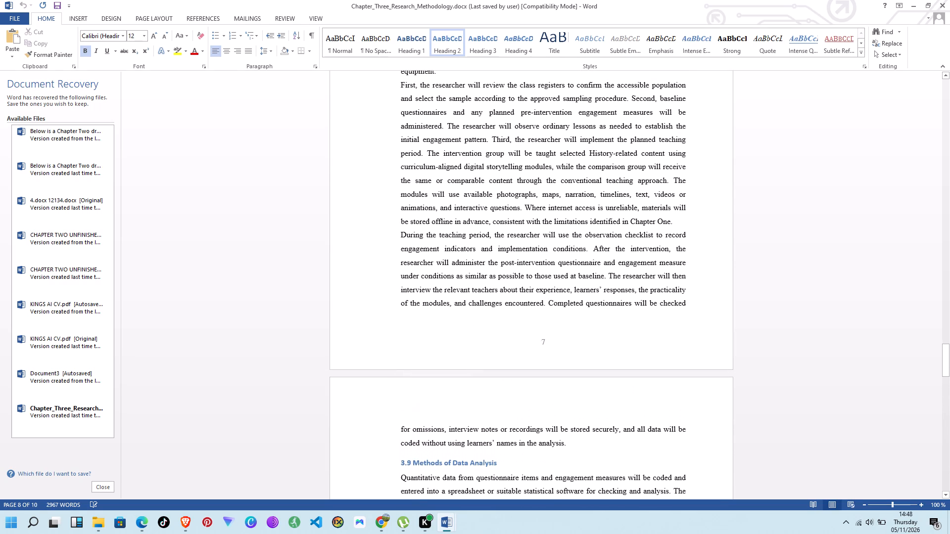
{"action": "scroll", "coordinate": [480, 271], "scroll_direction": "up", "scroll_amount": 7}
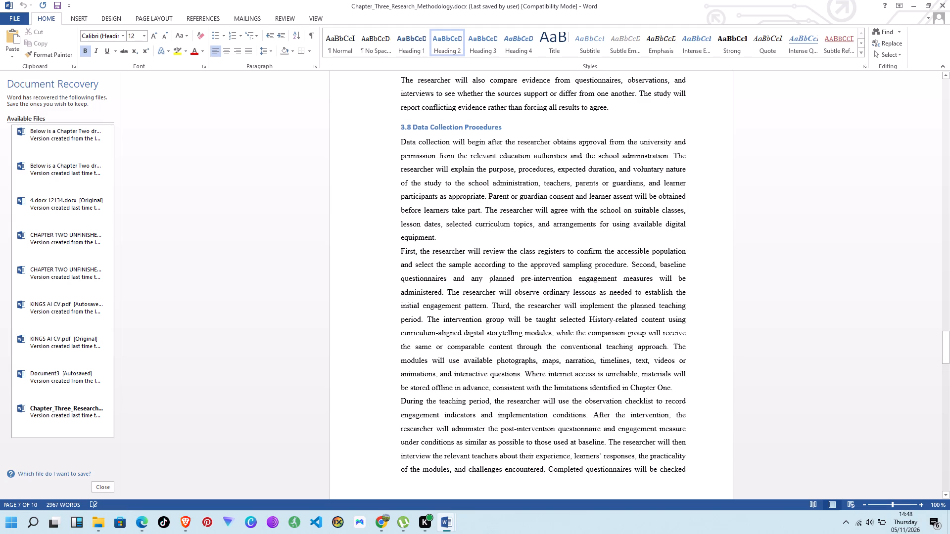
{"action": "scroll", "coordinate": [480, 271], "scroll_direction": "up", "scroll_amount": 1}
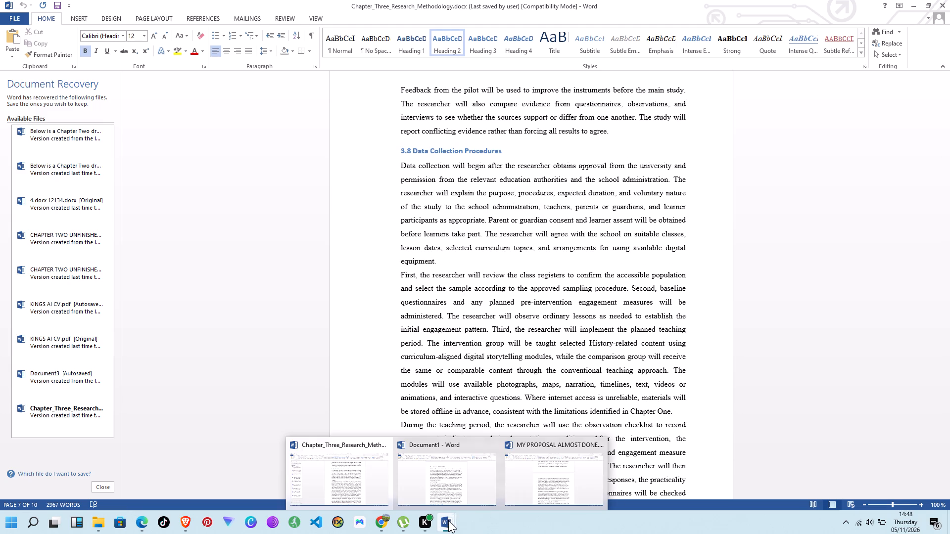
Compare the text following Data Collection Procedures in MY PROPOSAL ALMOST DONE with the reference chapter to locate the data analysis section.
{"action": "left_click", "coordinate": [545, 482]}
{"action": "scroll", "coordinate": [457, 379], "scroll_direction": "up", "scroll_amount": 4}
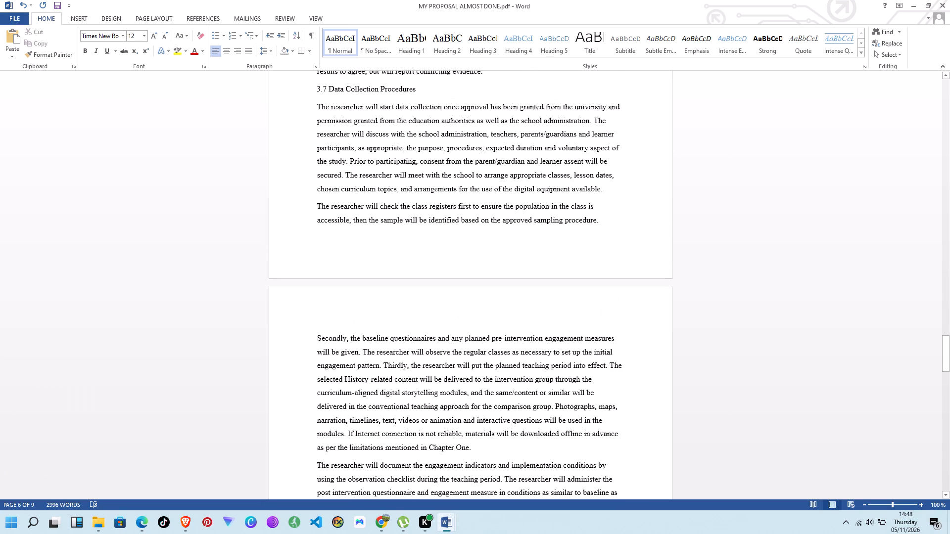
{"action": "scroll", "coordinate": [457, 376], "scroll_direction": "up", "scroll_amount": 1}
{"action": "scroll", "coordinate": [457, 376], "scroll_direction": "down", "scroll_amount": 5}
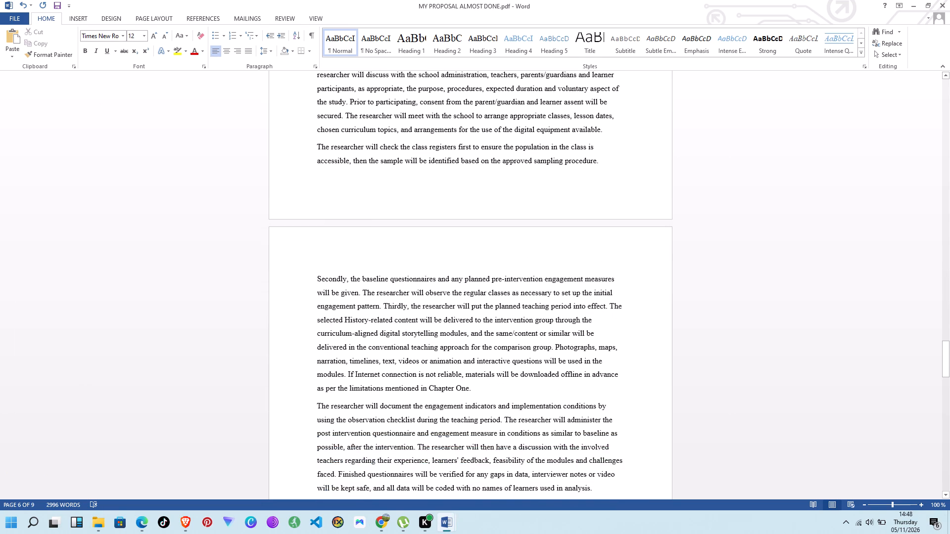
{"action": "scroll", "coordinate": [458, 374], "scroll_direction": "down", "scroll_amount": 2}
{"action": "left_click", "coordinate": [369, 477]}
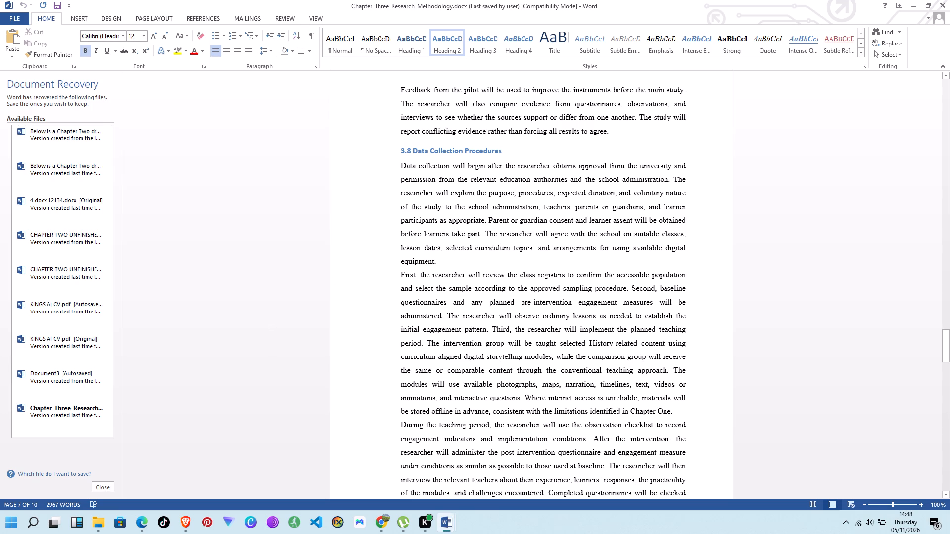
{"action": "scroll", "coordinate": [461, 380], "scroll_direction": "down", "scroll_amount": 4}
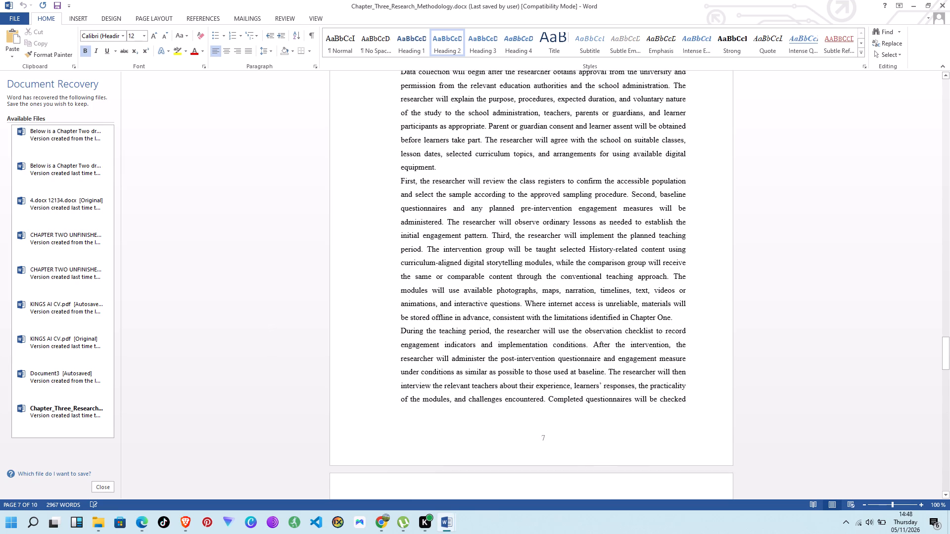
{"action": "scroll", "coordinate": [461, 380], "scroll_direction": "down", "scroll_amount": 5}
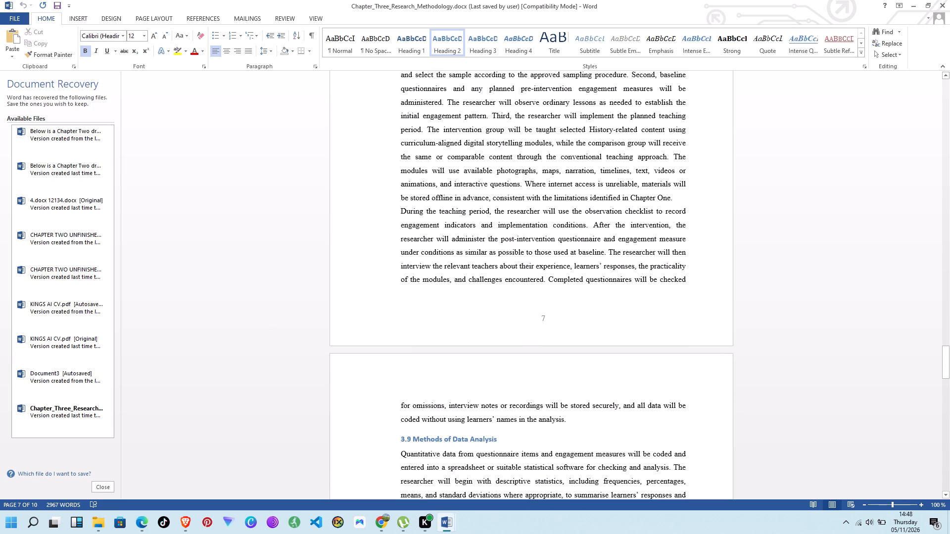
{"action": "left_click", "coordinate": [541, 488]}
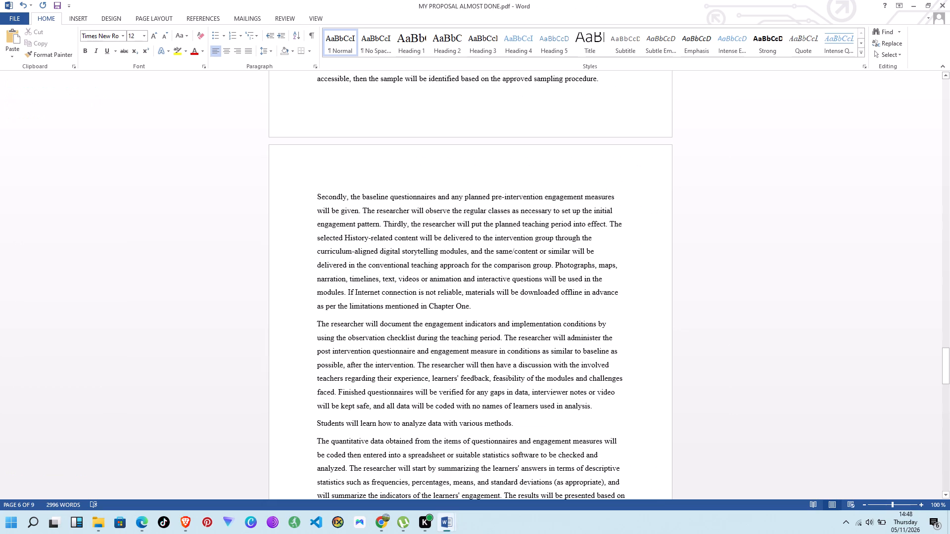
{"action": "scroll", "coordinate": [474, 414], "scroll_direction": "up", "scroll_amount": 3}
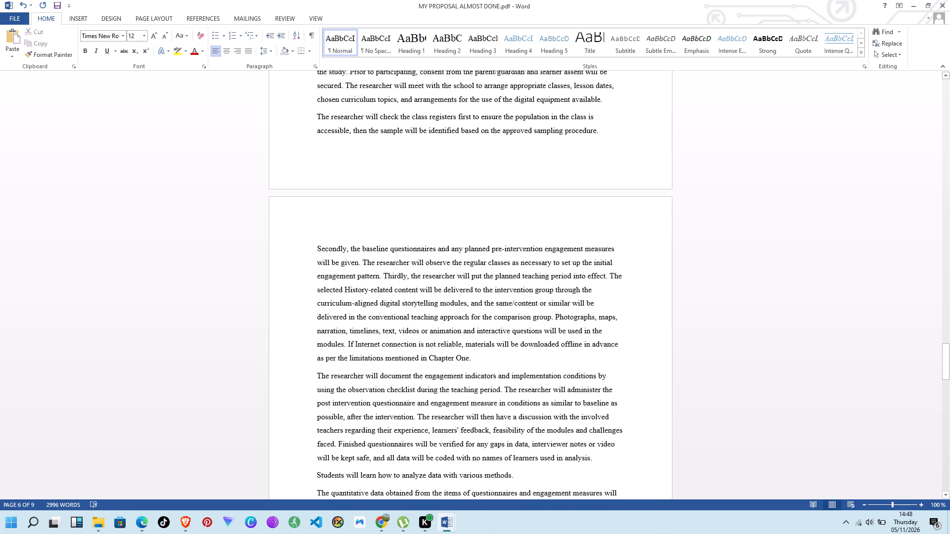
{"action": "scroll", "coordinate": [474, 414], "scroll_direction": "up", "scroll_amount": 5}
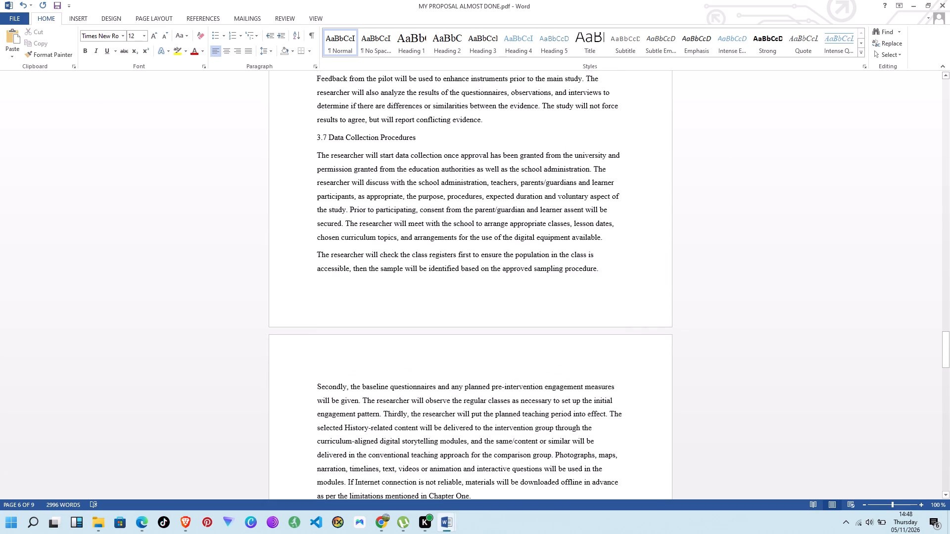
{"action": "scroll", "coordinate": [474, 414], "scroll_direction": "down", "scroll_amount": 4}
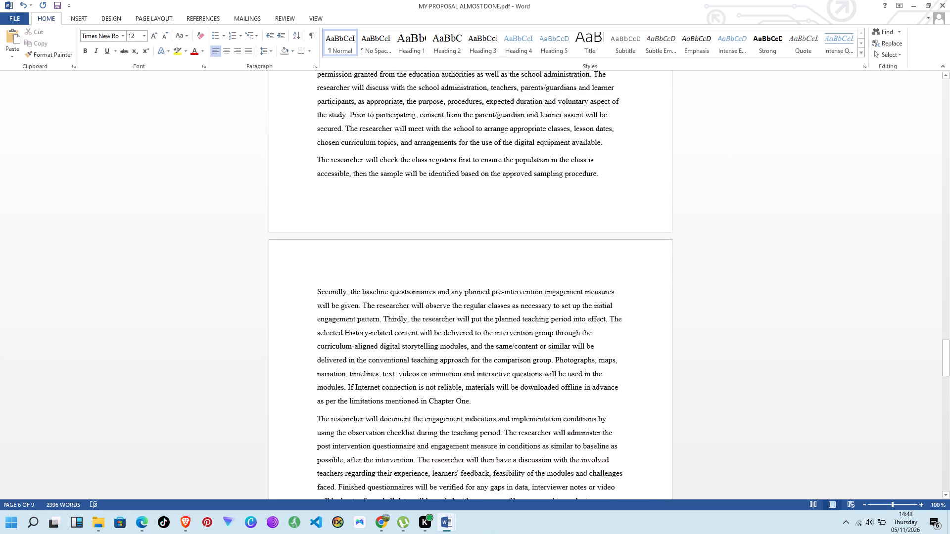
{"action": "scroll", "coordinate": [474, 414], "scroll_direction": "down", "scroll_amount": 2}
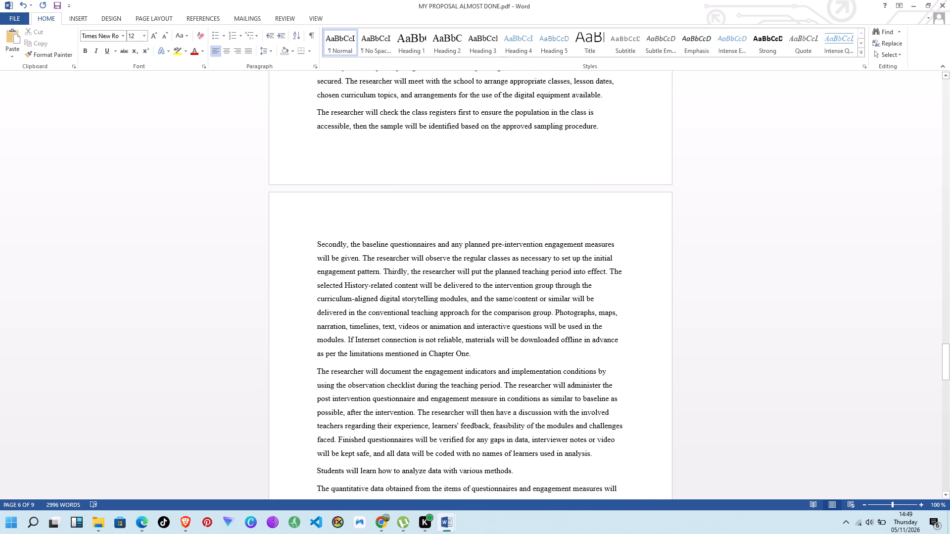
Insert the section number 3.8 before the line "Students will learn how to analyze data with various methods.".
{"action": "scroll", "coordinate": [474, 414], "scroll_direction": "down", "scroll_amount": 2}
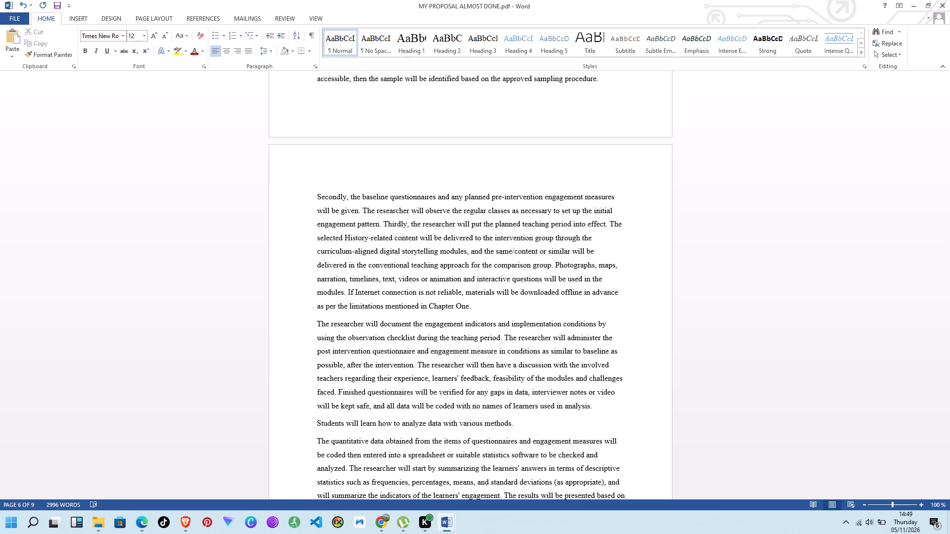
{"action": "left_click", "coordinate": [315, 424]}
{"action": "key", "text": "3"}
{"action": "key", "text": "period"}
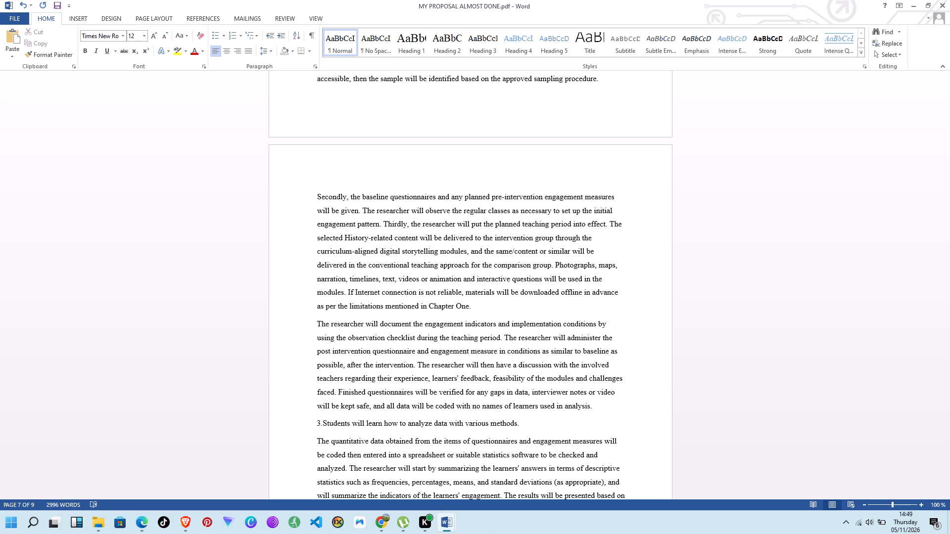
{"action": "key", "text": "8"}
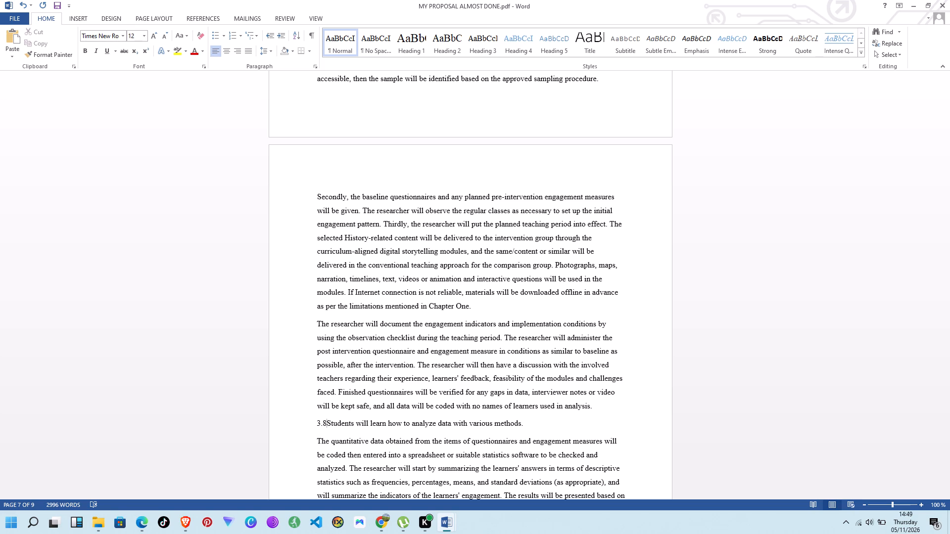
Recheck the Data Collection Procedures section and look up the heading wording that follows it in Chapter_Three_Research_Methodology.docx.
{"action": "scroll", "coordinate": [315, 424], "scroll_direction": "up", "scroll_amount": 2}
{"action": "scroll", "coordinate": [353, 320], "scroll_direction": "up", "scroll_amount": 2}
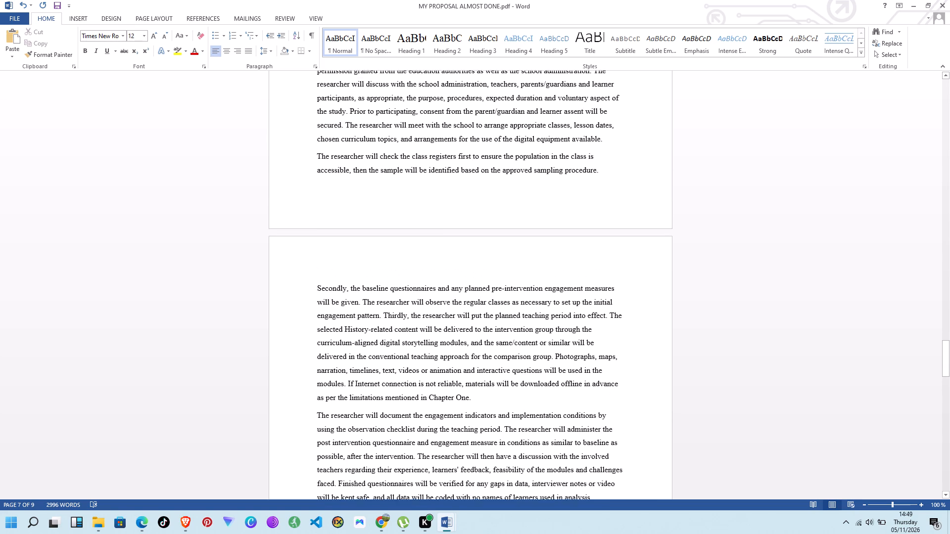
{"action": "scroll", "coordinate": [374, 277], "scroll_direction": "up", "scroll_amount": 6}
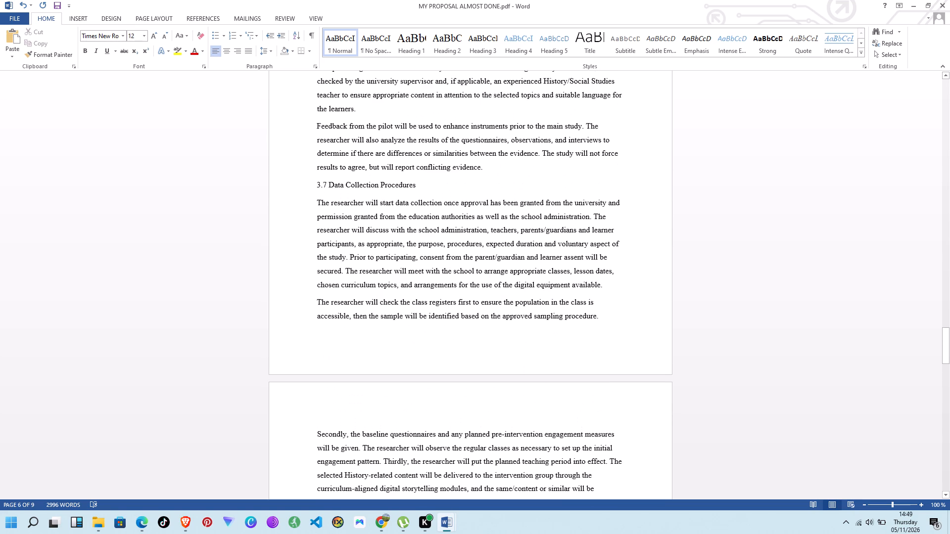
{"action": "scroll", "coordinate": [373, 275], "scroll_direction": "up", "scroll_amount": 3}
{"action": "scroll", "coordinate": [373, 275], "scroll_direction": "down", "scroll_amount": 6}
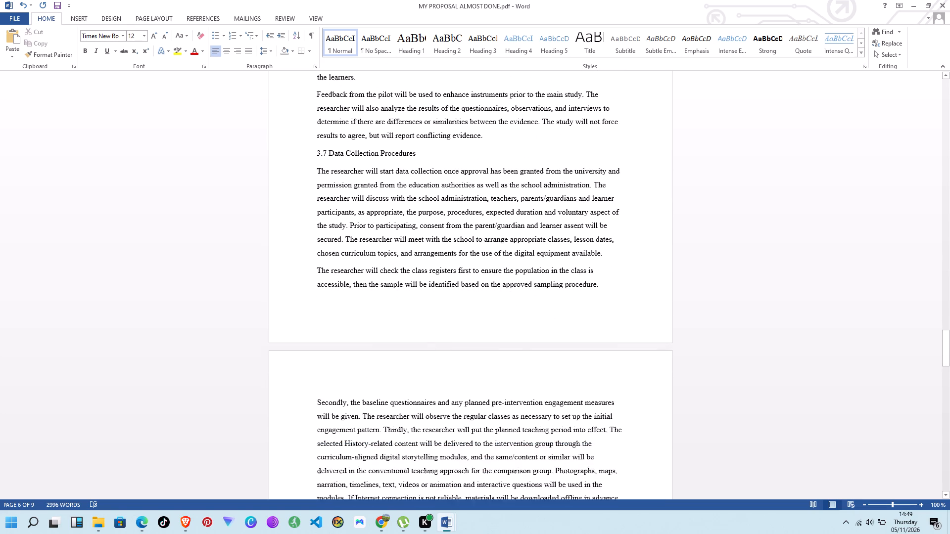
{"action": "scroll", "coordinate": [373, 273], "scroll_direction": "down", "scroll_amount": 3}
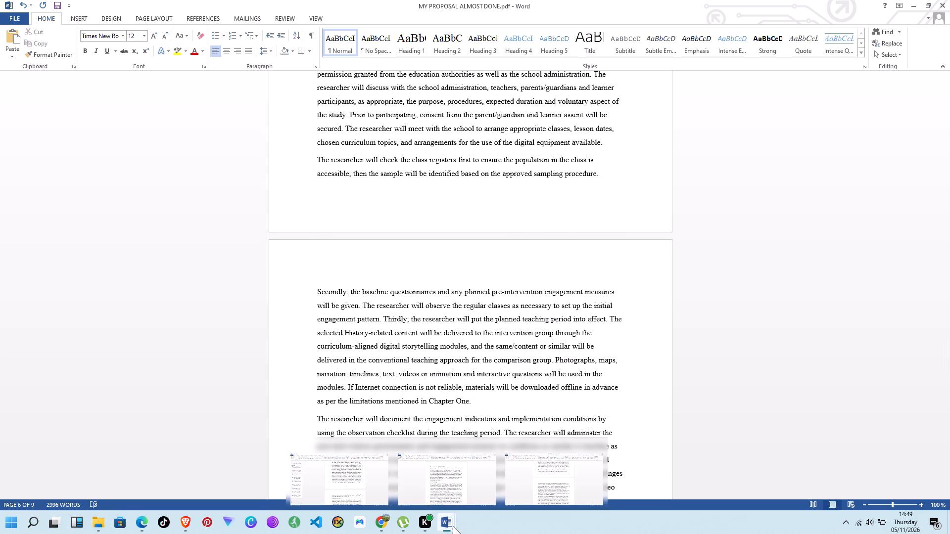
{"action": "left_click", "coordinate": [348, 478]}
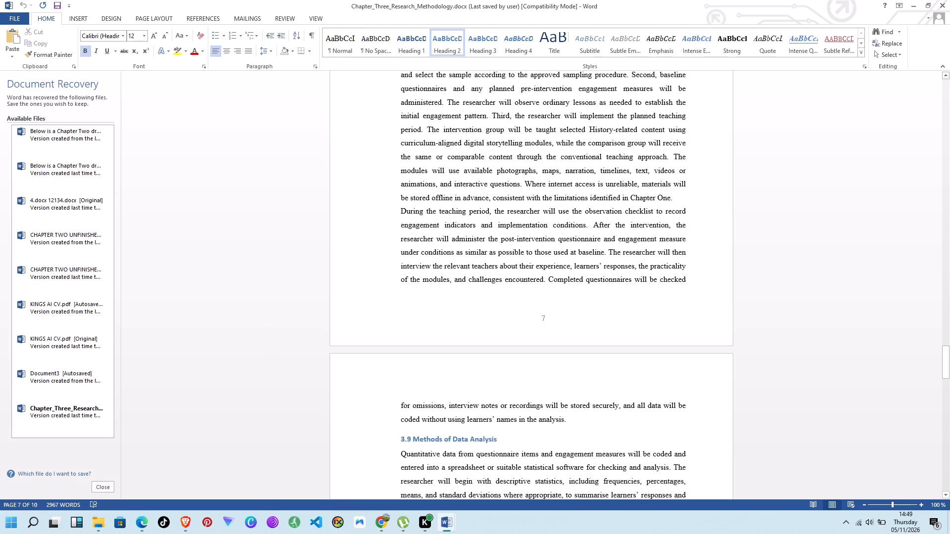
{"action": "scroll", "coordinate": [417, 390], "scroll_direction": "up", "scroll_amount": 3}
{"action": "scroll", "coordinate": [417, 390], "scroll_direction": "down", "scroll_amount": 2}
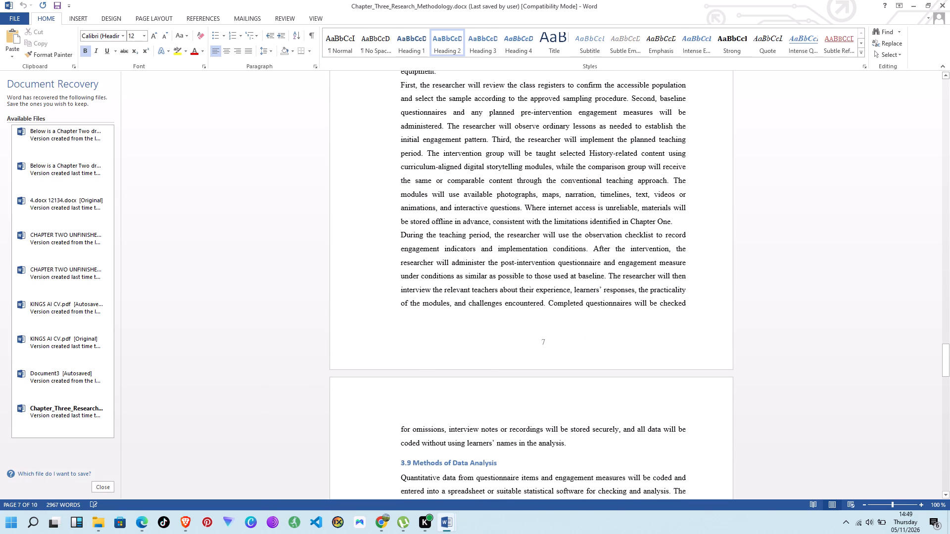
In MY PROPOSAL ALMOST DONE, insert the heading title "Methods of Data analysis" directly after the section number 3.8.
{"action": "left_click", "coordinate": [532, 482]}
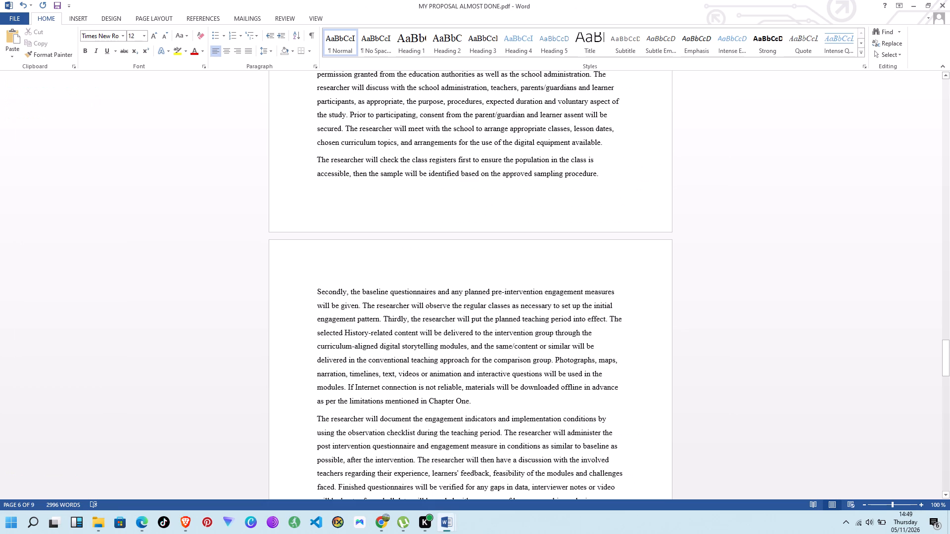
{"action": "scroll", "coordinate": [466, 445], "scroll_direction": "down", "scroll_amount": 5}
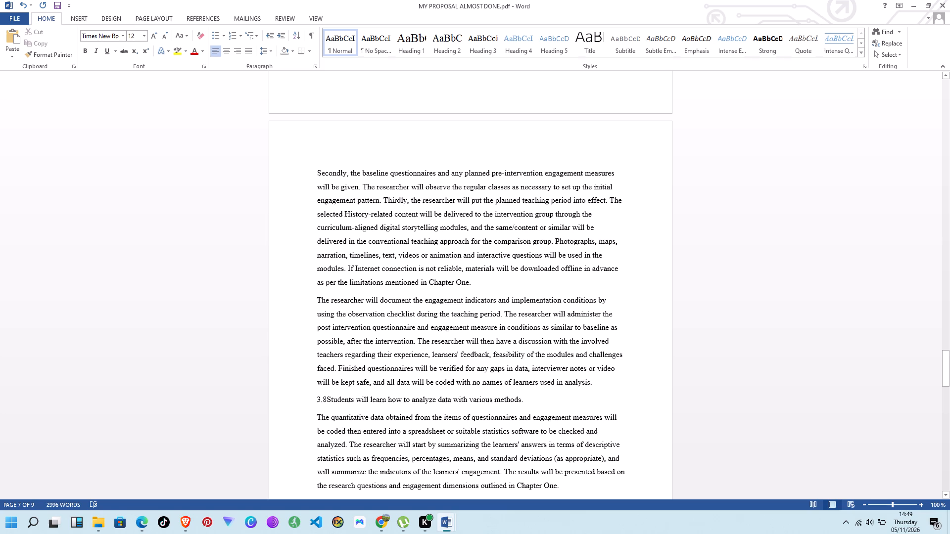
{"action": "type", "text": "eth"}
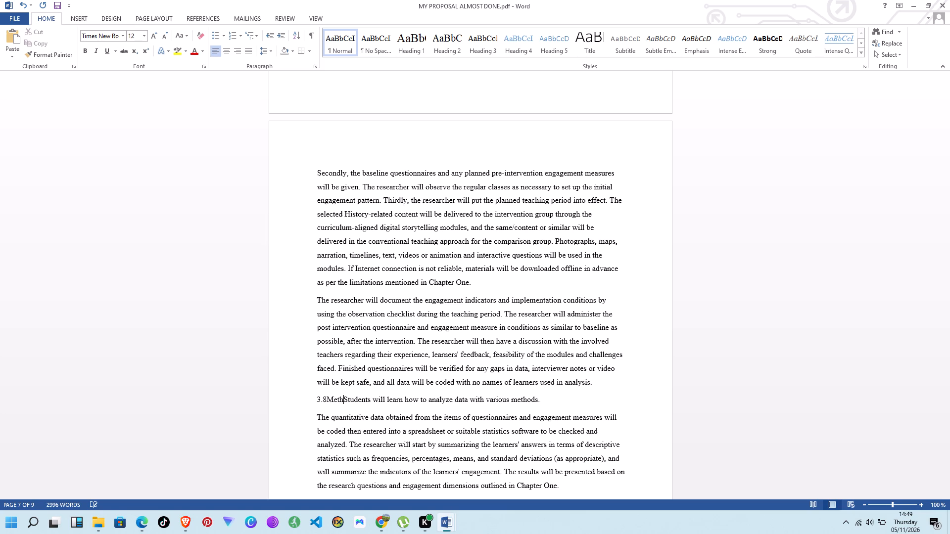
{"action": "key", "text": "o"}
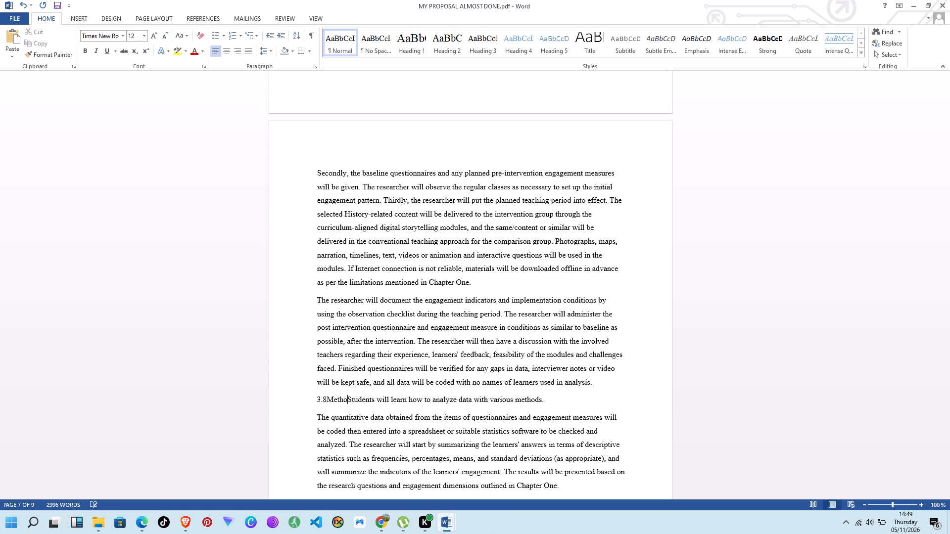
{"action": "type", "text": "ds o"}
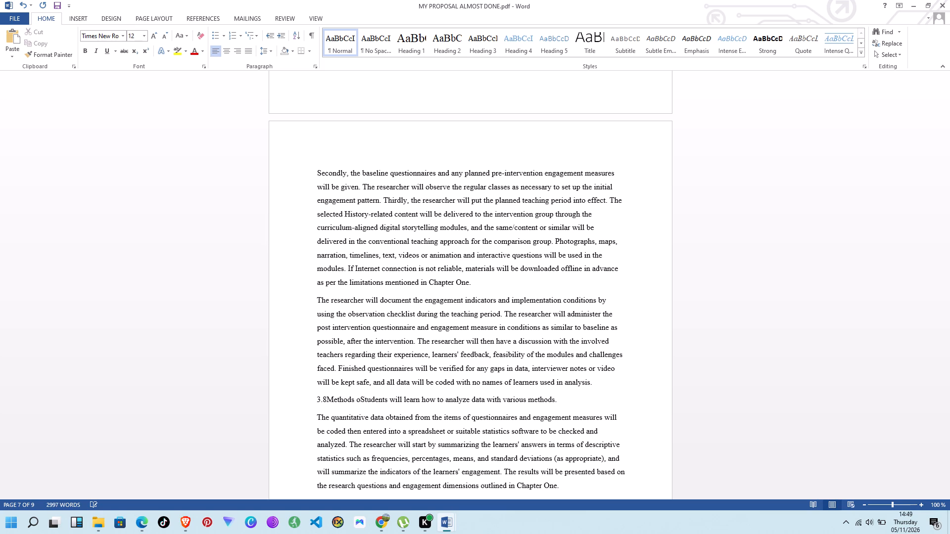
{"action": "type", "text": "f"}
{"action": "key", "text": "space"}
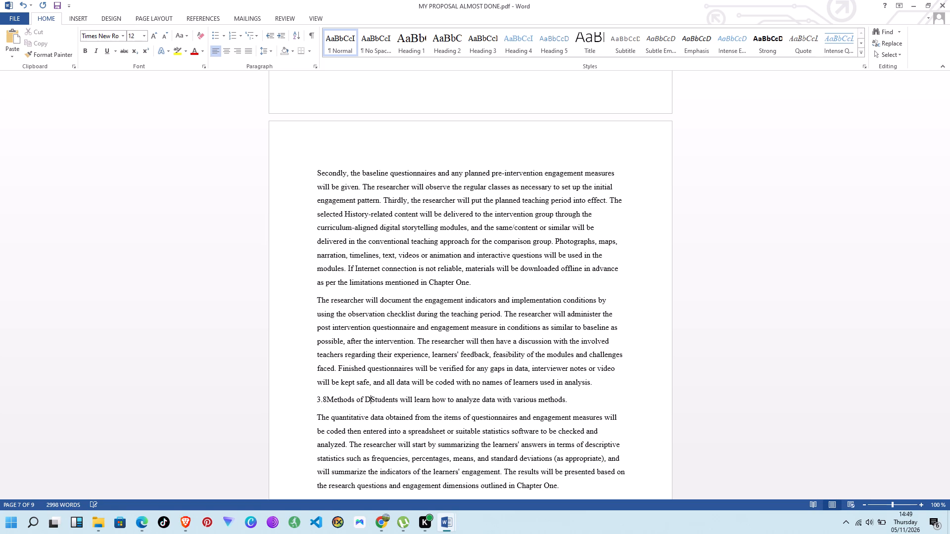
{"action": "type", "text": "ata anal"}
{"action": "type", "text": "ysi"}
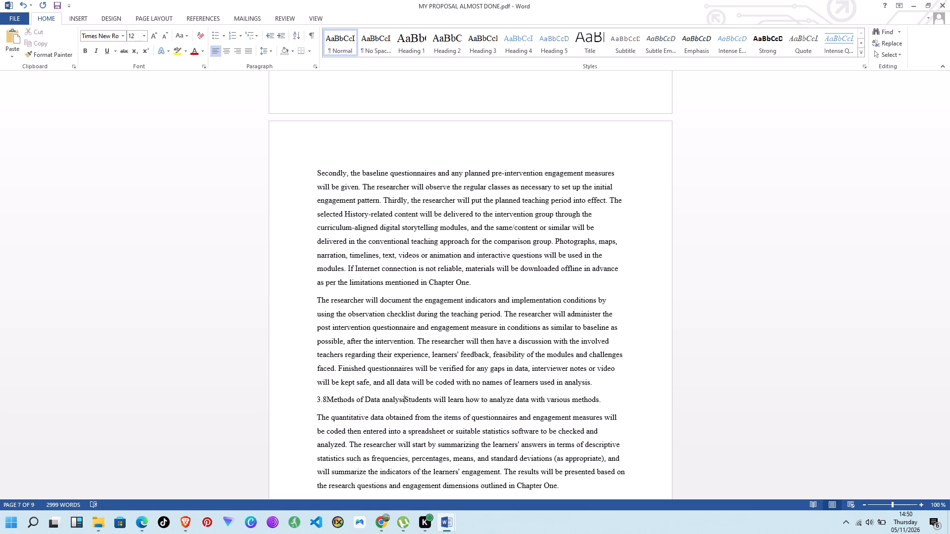
{"action": "key", "text": "s"}
{"action": "key", "text": "space"}
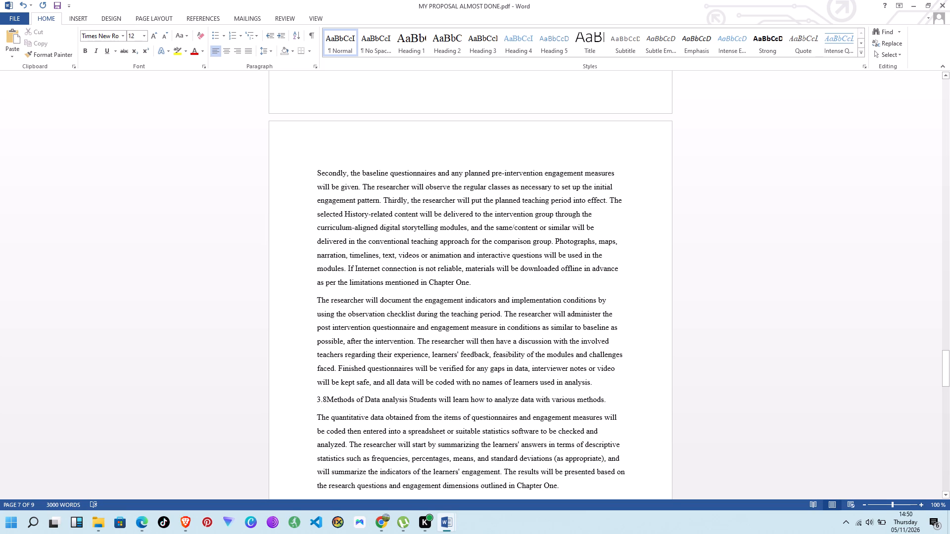
Delete "Students will learn how to analyze data with various methods." from the 3.8 heading and add a space after the number.
{"action": "left_click_drag", "start_coordinate": [410, 399], "coordinate": [462, 406]}
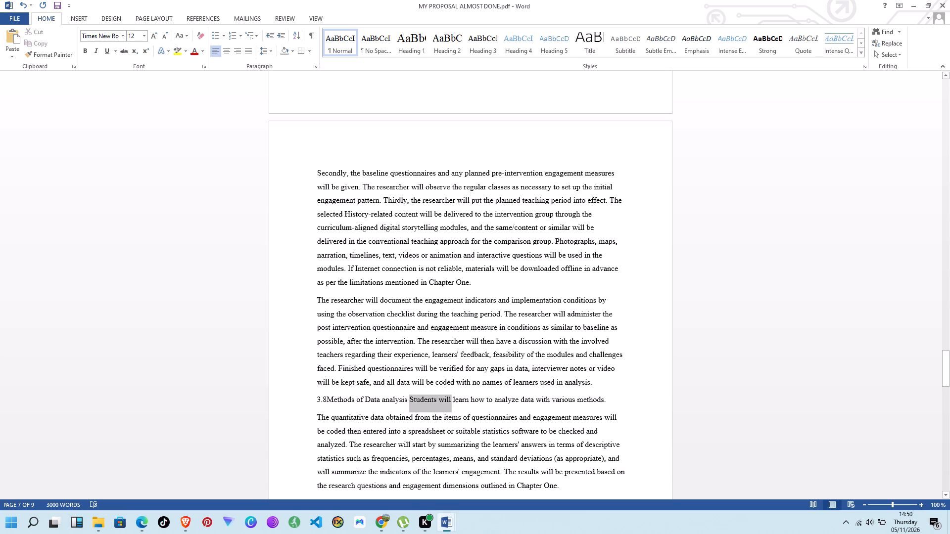
{"action": "left_click_drag", "start_coordinate": [462, 406], "coordinate": [608, 400]}
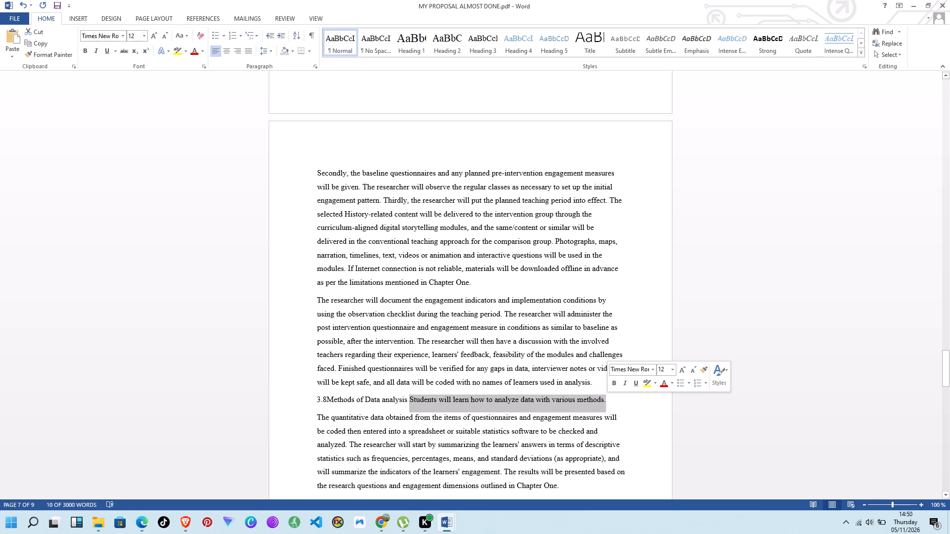
{"action": "key", "text": "BackSpace"}
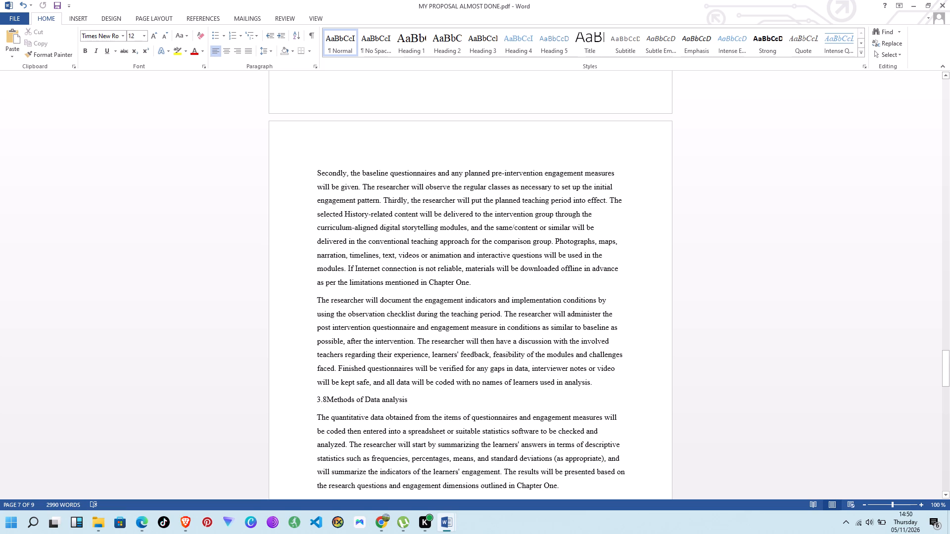
{"action": "left_click", "coordinate": [326, 398]}
{"action": "key", "text": "space"}
Renumber the Logistical and Ethical Issues heading as 3.9.
{"action": "scroll", "coordinate": [334, 398], "scroll_direction": "down", "scroll_amount": 1}
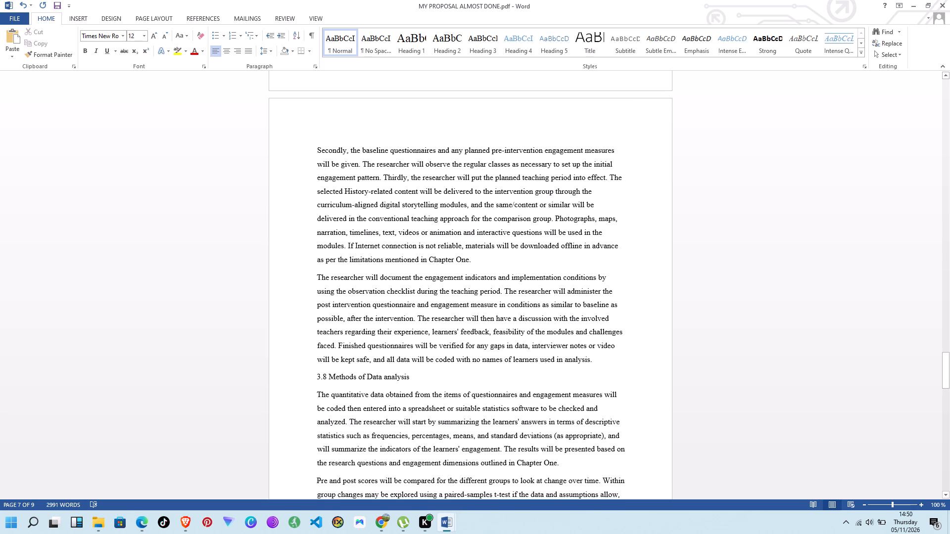
{"action": "scroll", "coordinate": [342, 395], "scroll_direction": "down", "scroll_amount": 9}
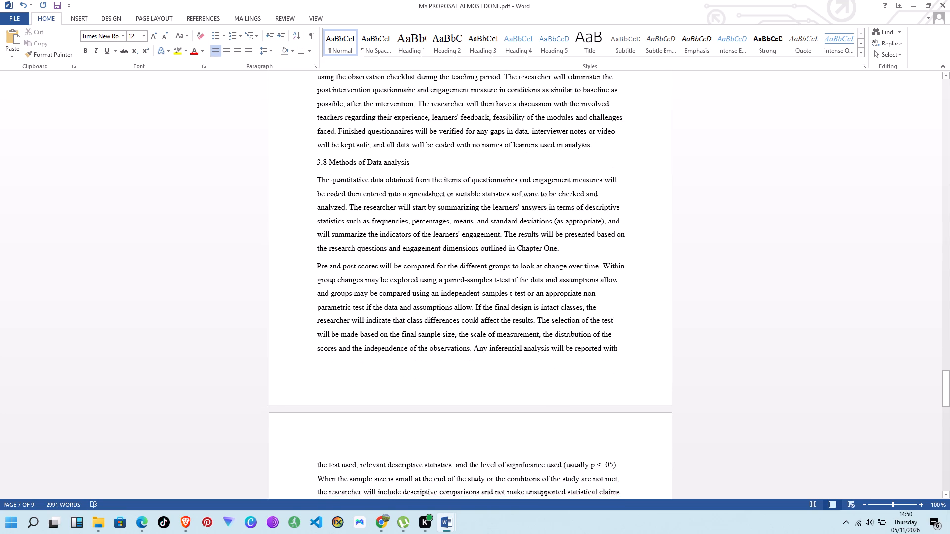
{"action": "scroll", "coordinate": [349, 391], "scroll_direction": "down", "scroll_amount": 11}
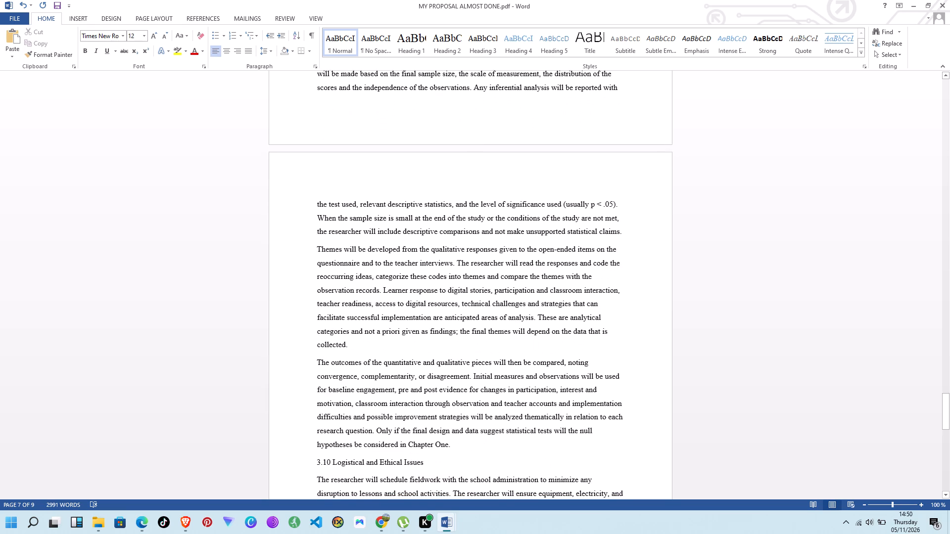
{"action": "scroll", "coordinate": [345, 388], "scroll_direction": "down", "scroll_amount": 1}
{"action": "left_click", "coordinate": [330, 437]}
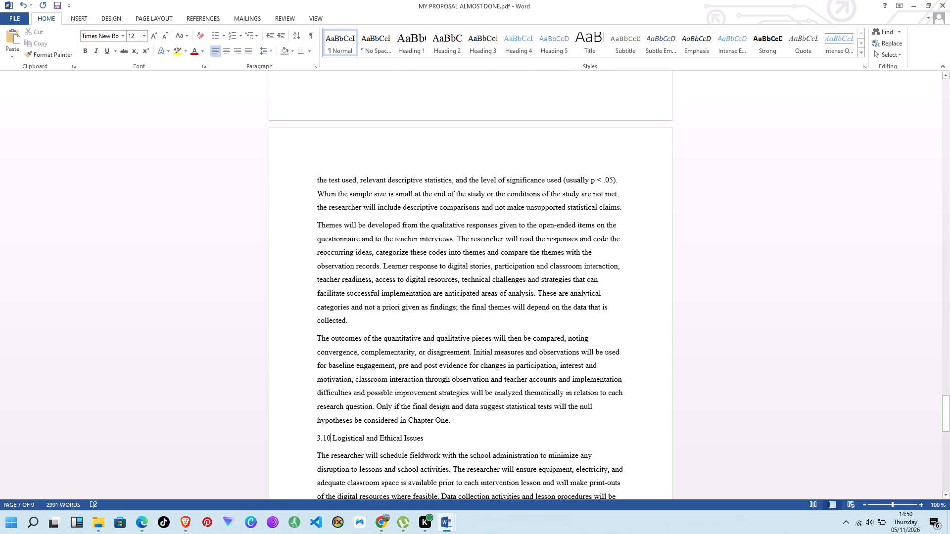
{"action": "key", "text": "BackSpace"}
{"action": "key", "text": "BackSpace"}
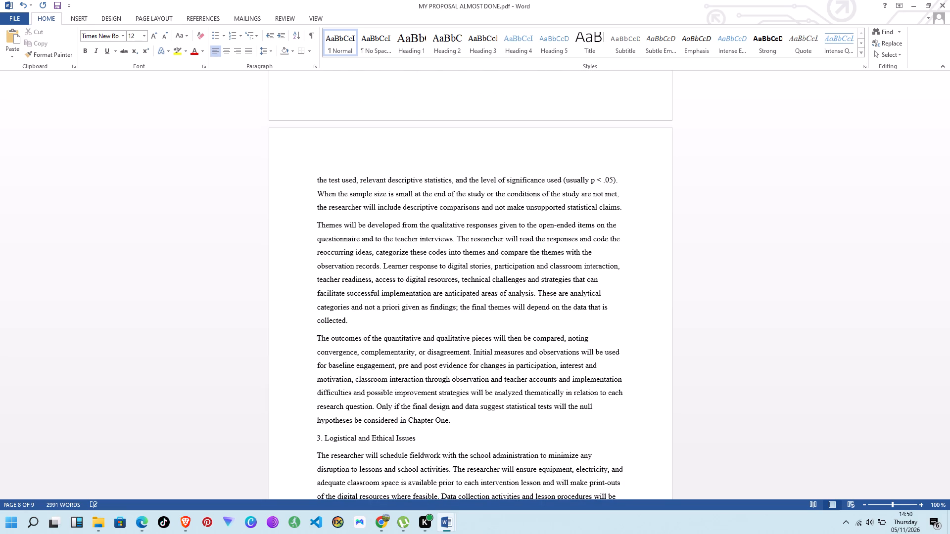
{"action": "key", "text": "9"}
Correct the flagged spelling "authorised" to "authorized" in the closing paragraph on ethical considerations.
{"action": "scroll", "coordinate": [330, 432], "scroll_direction": "down", "scroll_amount": 5}
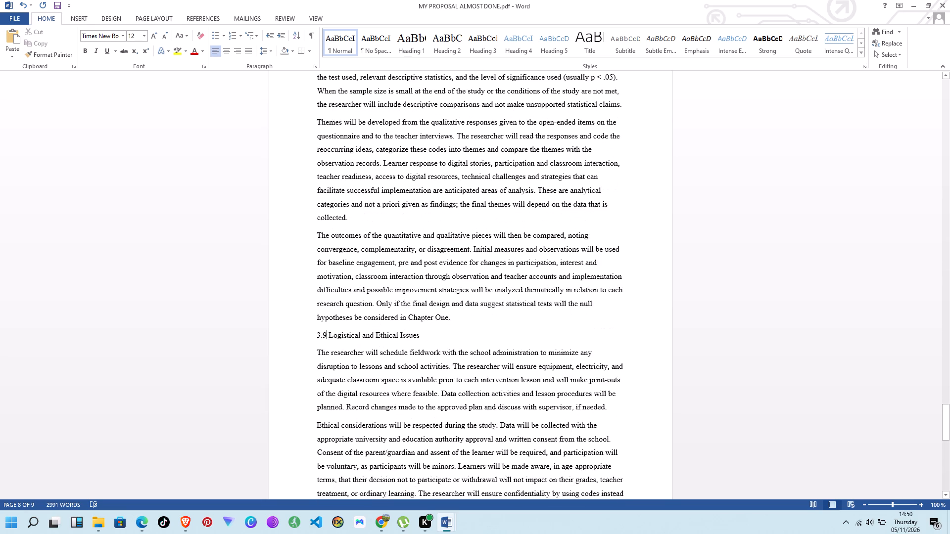
{"action": "scroll", "coordinate": [348, 427], "scroll_direction": "down", "scroll_amount": 11}
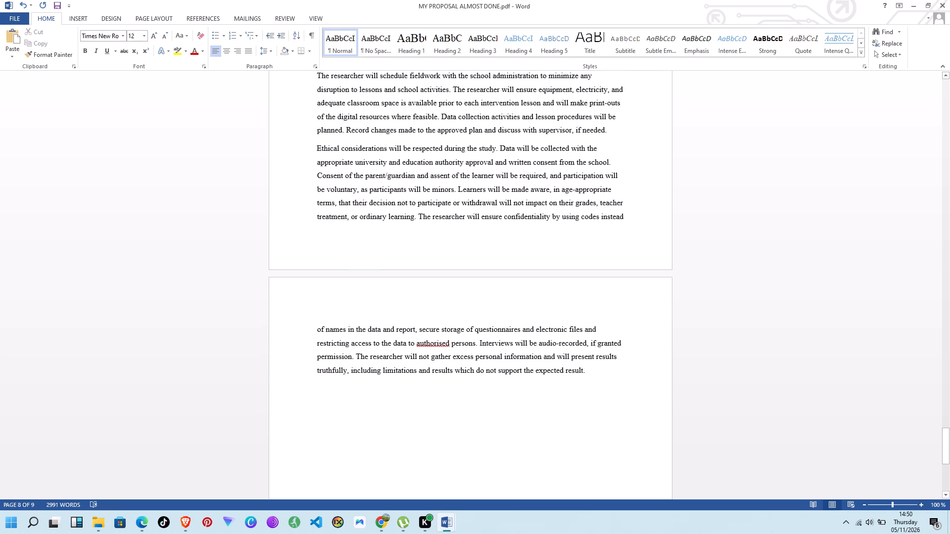
{"action": "right_click", "coordinate": [427, 344]}
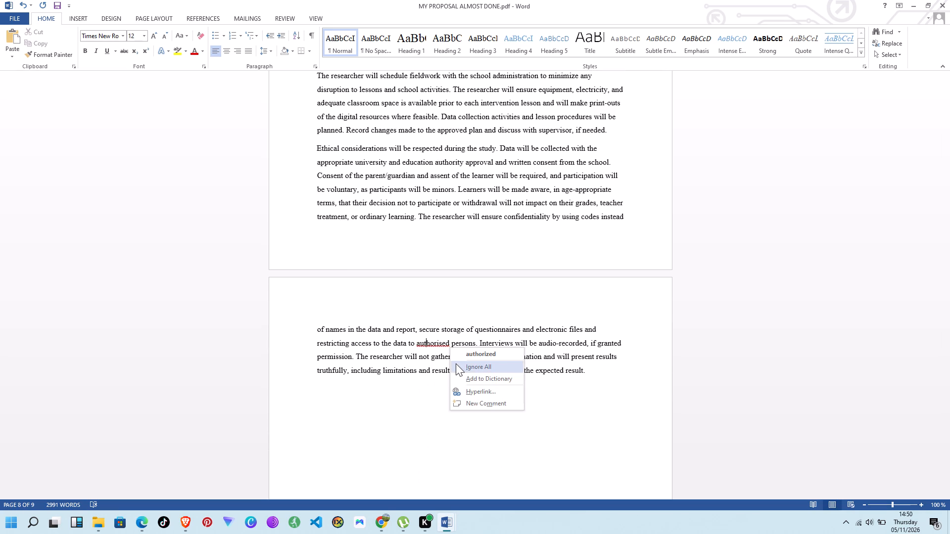
{"action": "left_click", "coordinate": [475, 354]}
Check the end of the document and the text of the Logistical and Ethical Issues section.
{"action": "scroll", "coordinate": [428, 354], "scroll_direction": "down", "scroll_amount": 4}
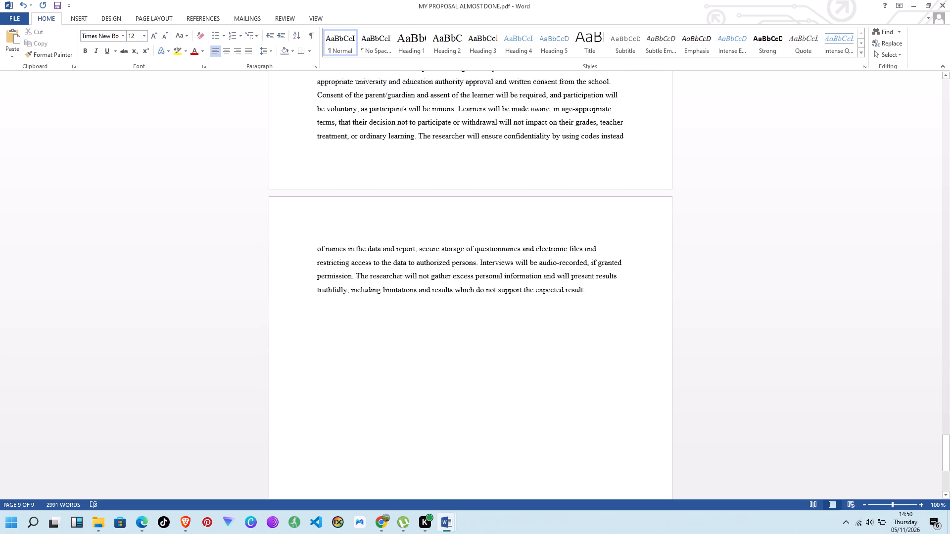
{"action": "scroll", "coordinate": [431, 351], "scroll_direction": "down", "scroll_amount": 7}
{"action": "scroll", "coordinate": [442, 339], "scroll_direction": "up", "scroll_amount": 2}
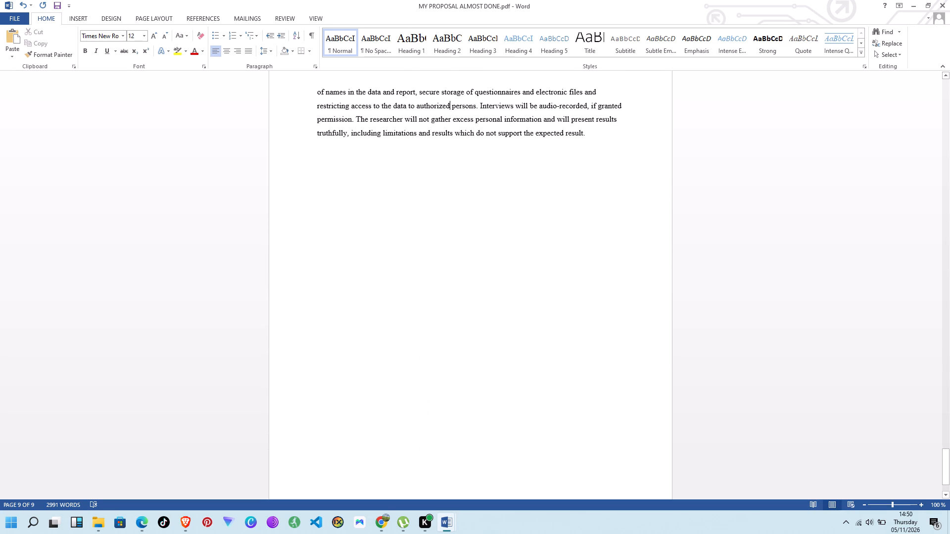
{"action": "scroll", "coordinate": [460, 338], "scroll_direction": "up", "scroll_amount": 11}
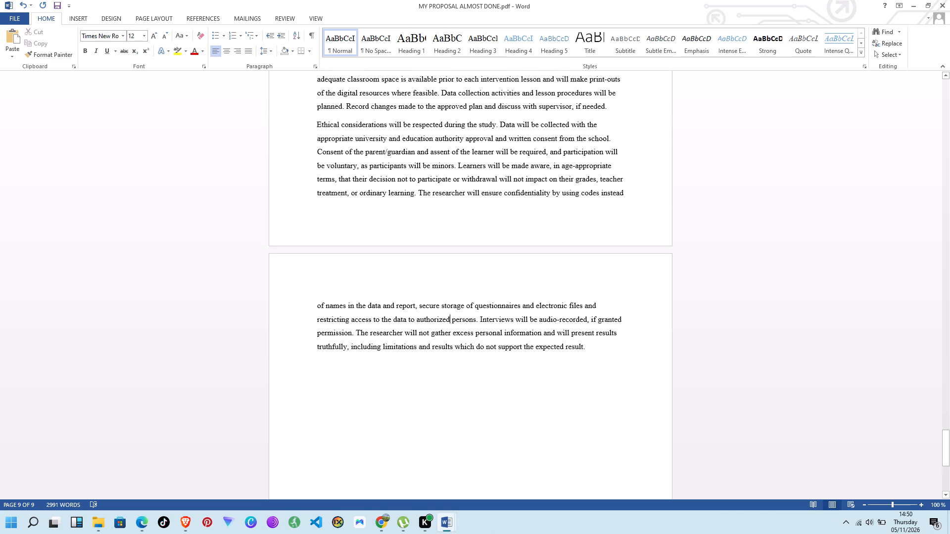
{"action": "scroll", "coordinate": [460, 338], "scroll_direction": "down", "scroll_amount": 1}
{"action": "scroll", "coordinate": [460, 338], "scroll_direction": "up", "scroll_amount": 7}
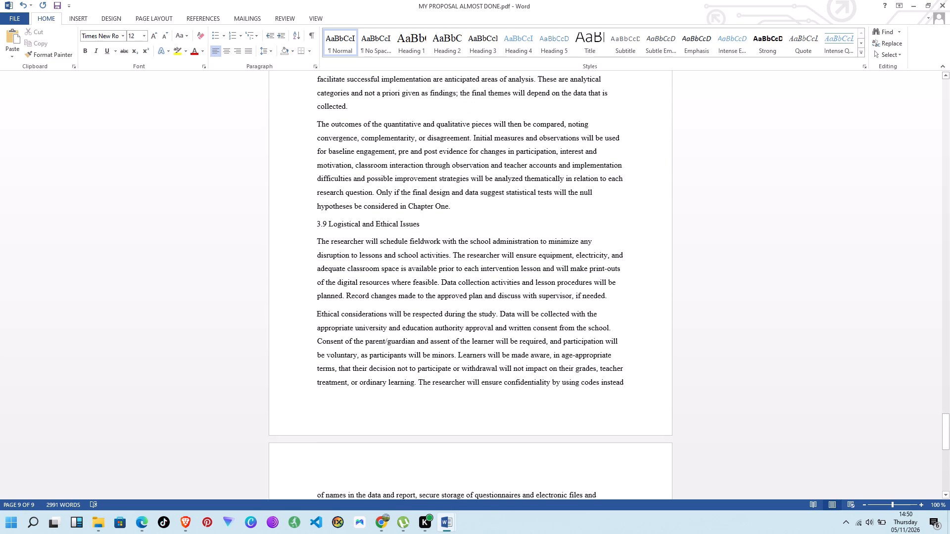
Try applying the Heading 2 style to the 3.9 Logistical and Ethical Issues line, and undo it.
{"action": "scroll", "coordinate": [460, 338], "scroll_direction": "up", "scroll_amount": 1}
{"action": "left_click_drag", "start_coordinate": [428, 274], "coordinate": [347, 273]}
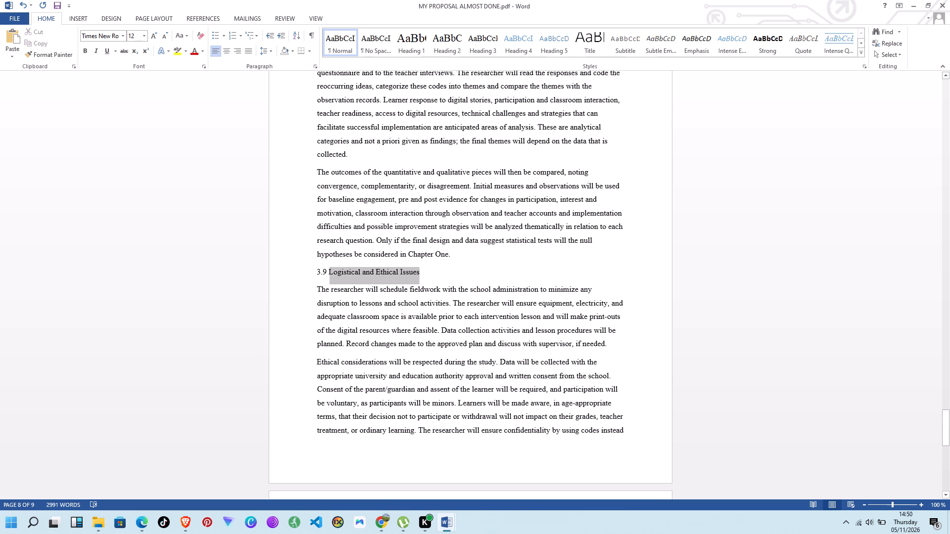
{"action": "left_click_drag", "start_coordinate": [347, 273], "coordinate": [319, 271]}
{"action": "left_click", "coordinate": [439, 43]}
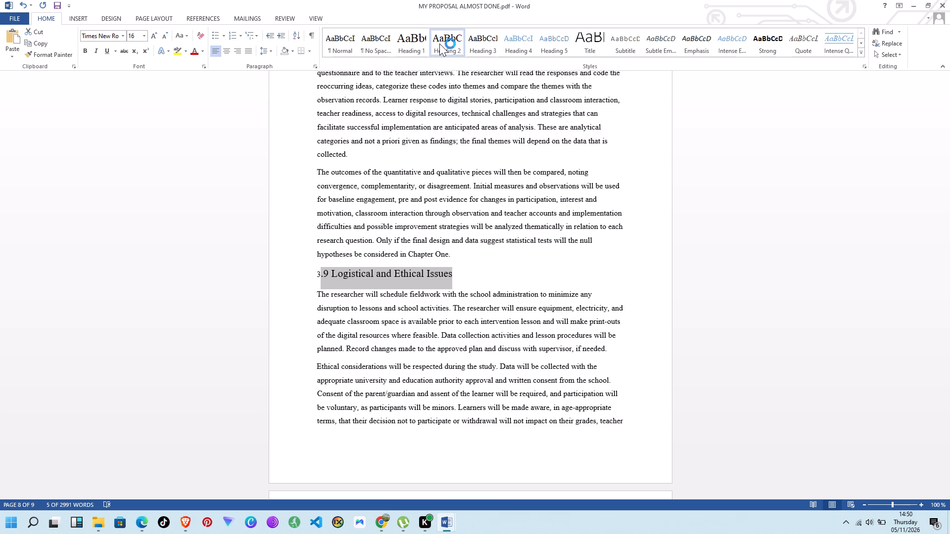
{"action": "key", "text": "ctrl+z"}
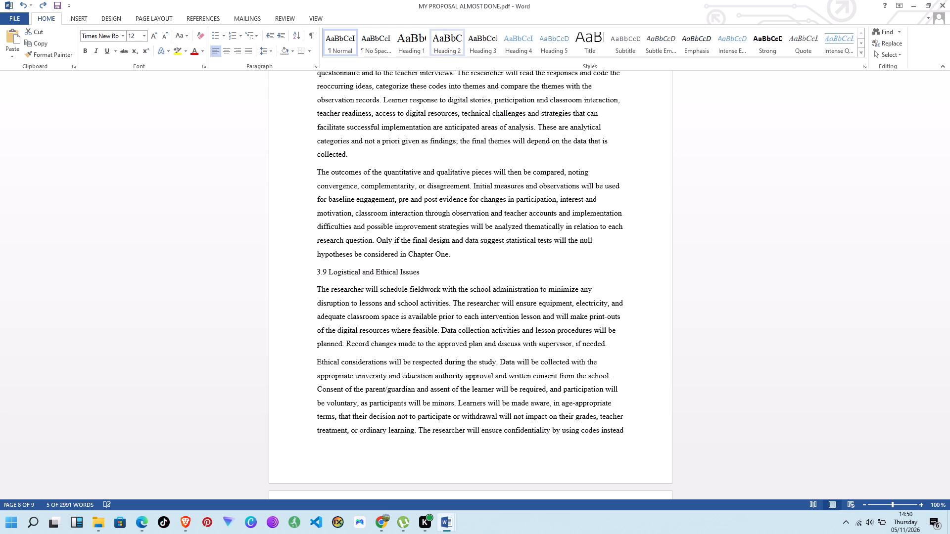
Apply the Heading 2 style to the entire "3.9 Logistical and Ethical Issues" line.
{"action": "left_click", "coordinate": [439, 271]}
{"action": "left_click_drag", "start_coordinate": [426, 270], "coordinate": [330, 270]}
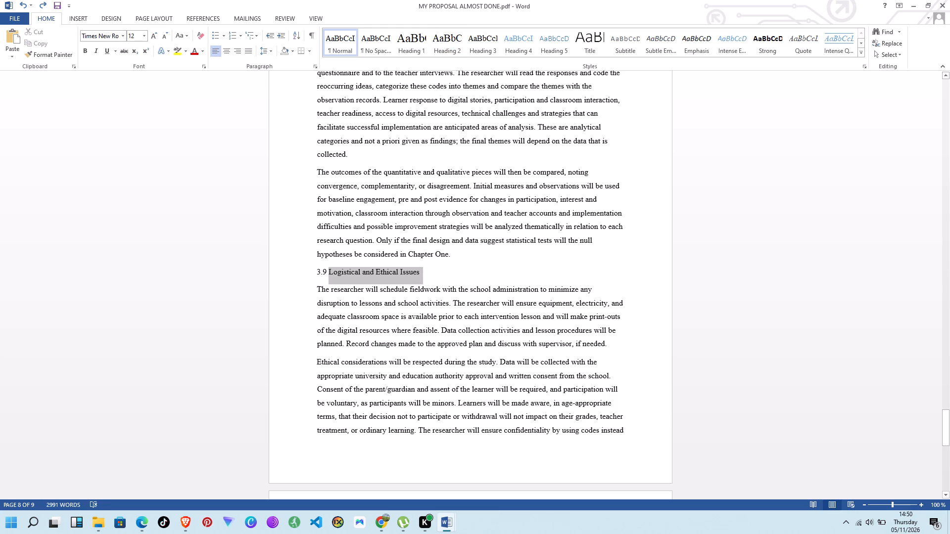
{"action": "left_click_drag", "start_coordinate": [330, 270], "coordinate": [315, 276]}
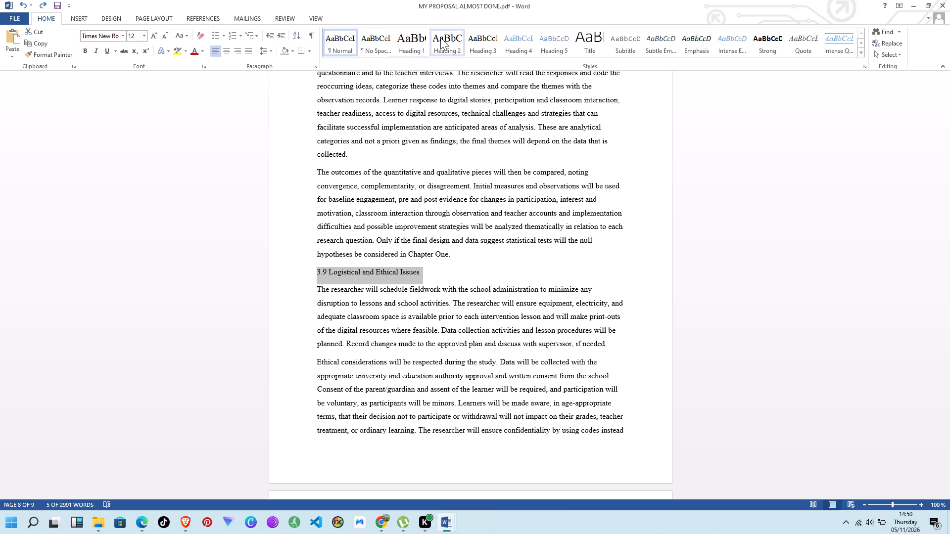
{"action": "left_click", "coordinate": [441, 38]}
{"action": "left_click", "coordinate": [481, 270]}
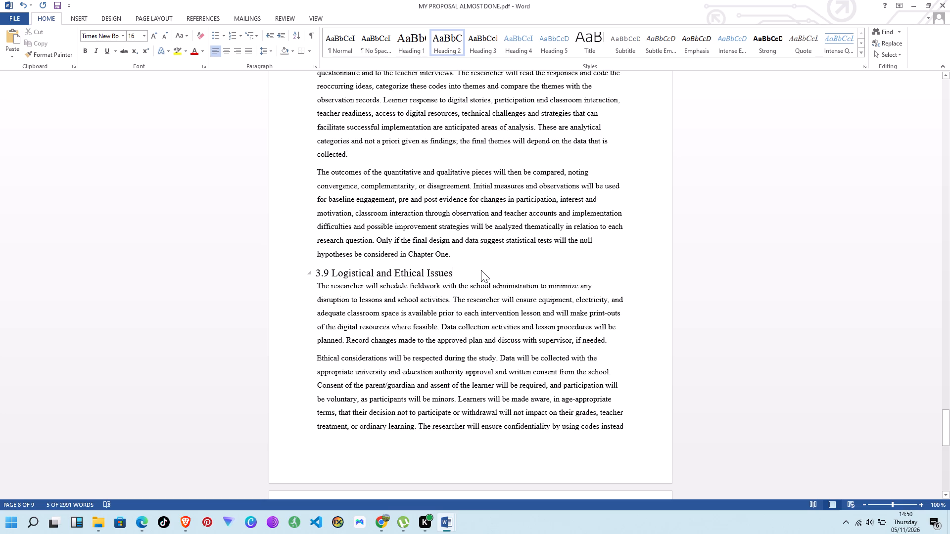
Apply the Heading 2 style to the "3.8 Methods of Data analysis" line.
{"action": "scroll", "coordinate": [480, 269], "scroll_direction": "down", "scroll_amount": 1}
{"action": "scroll", "coordinate": [480, 269], "scroll_direction": "up", "scroll_amount": 8}
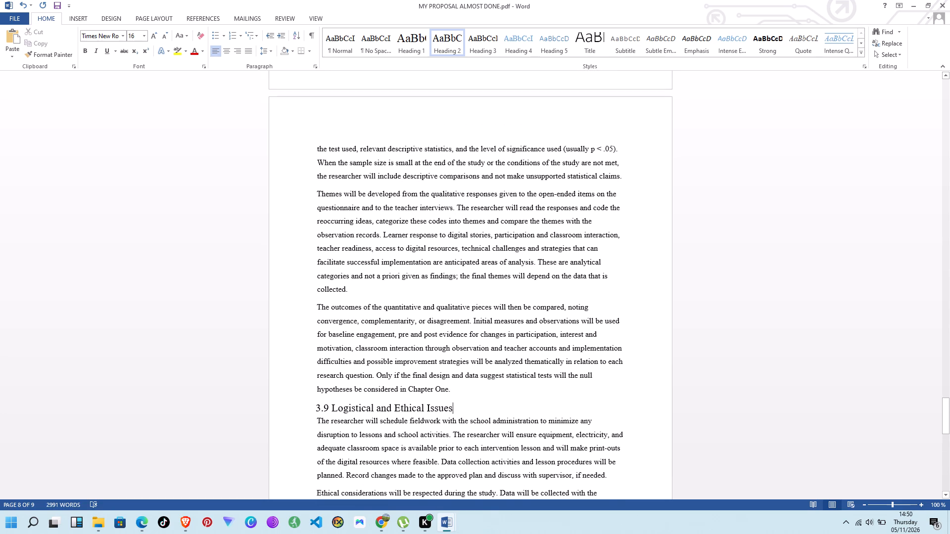
{"action": "scroll", "coordinate": [480, 263], "scroll_direction": "up", "scroll_amount": 6}
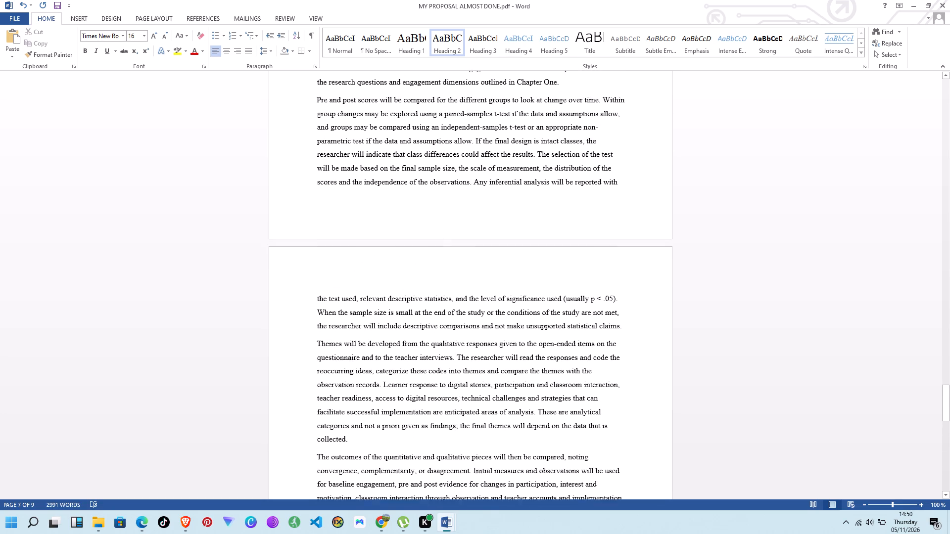
{"action": "scroll", "coordinate": [480, 263], "scroll_direction": "up", "scroll_amount": 8}
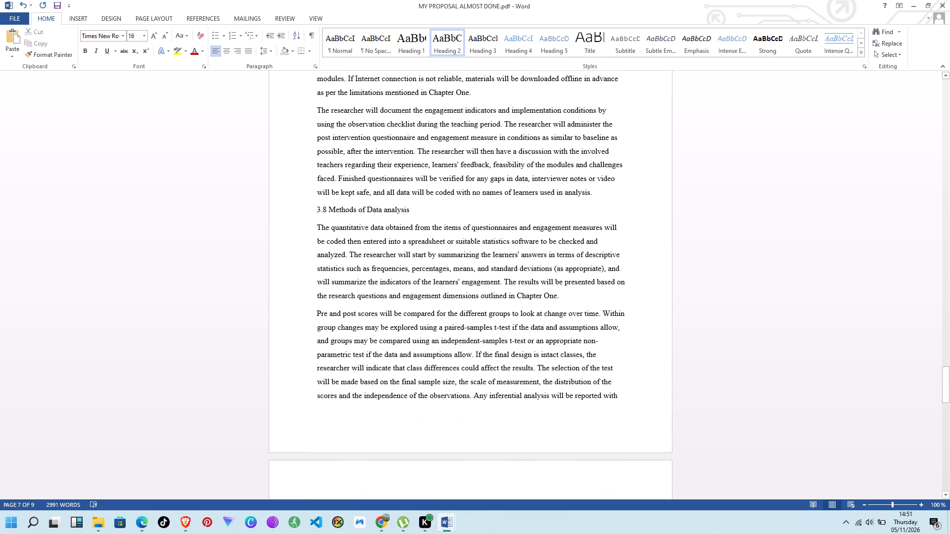
{"action": "left_click_drag", "start_coordinate": [416, 210], "coordinate": [309, 208]}
{"action": "left_click", "coordinate": [443, 43]}
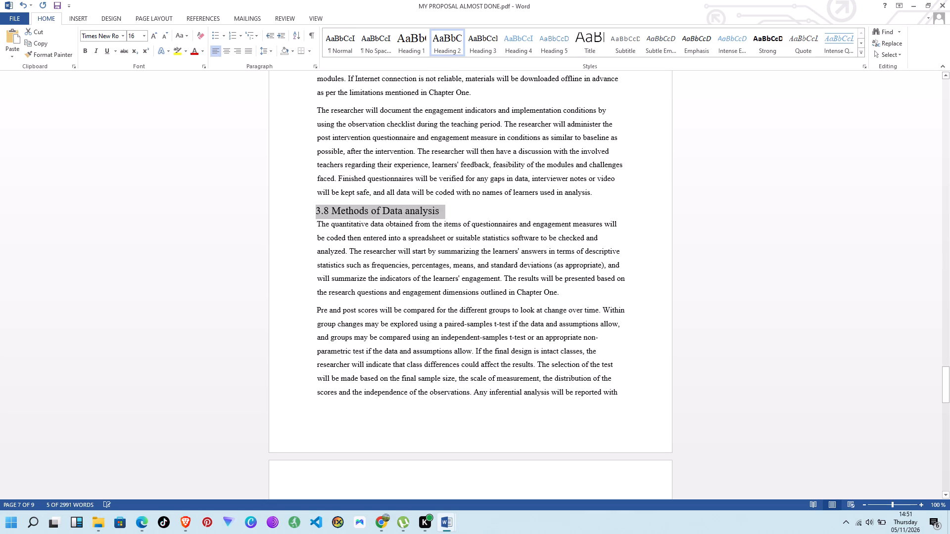
{"action": "left_click", "coordinate": [460, 203]}
Apply the Heading 2 style to the "3.7 Data Collection Procedures" line.
{"action": "scroll", "coordinate": [459, 201], "scroll_direction": "up", "scroll_amount": 5}
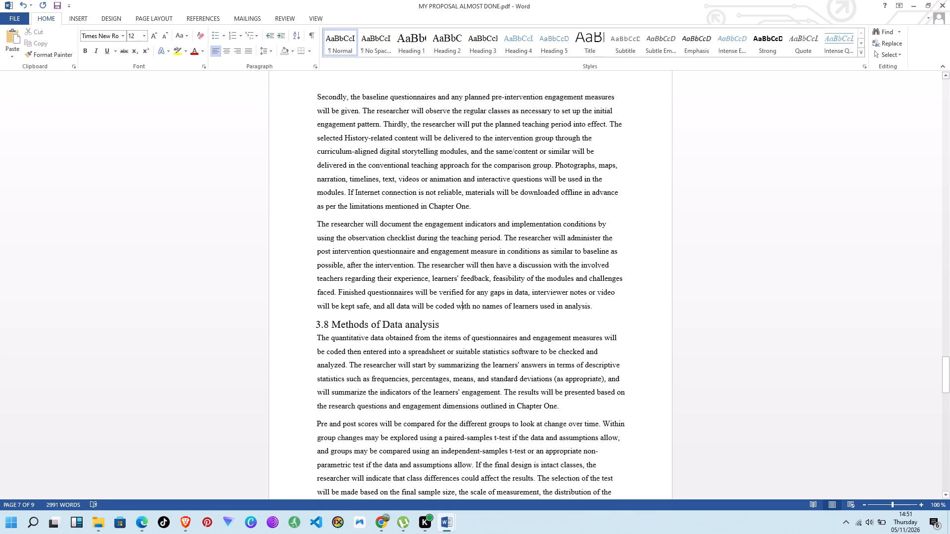
{"action": "scroll", "coordinate": [459, 201], "scroll_direction": "up", "scroll_amount": 12}
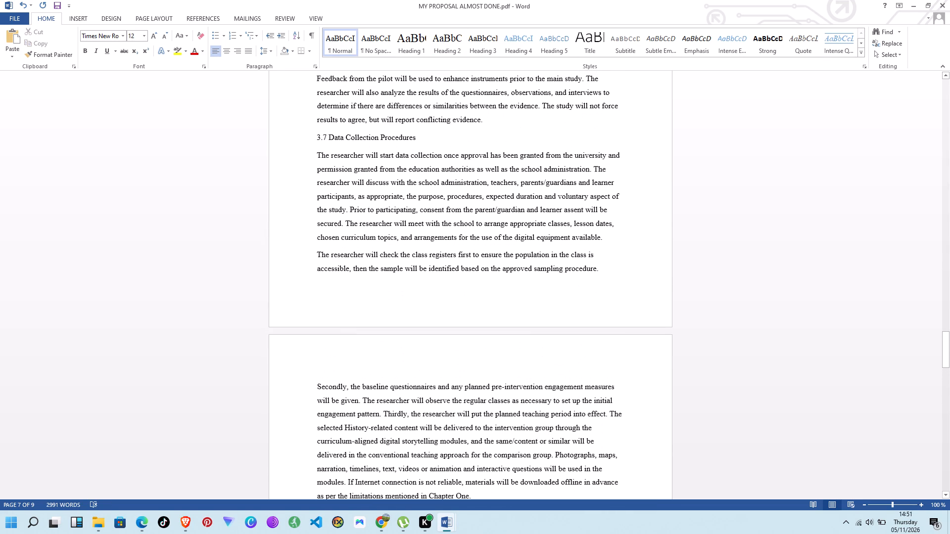
{"action": "left_click_drag", "start_coordinate": [422, 139], "coordinate": [309, 136]}
{"action": "left_click", "coordinate": [449, 41]}
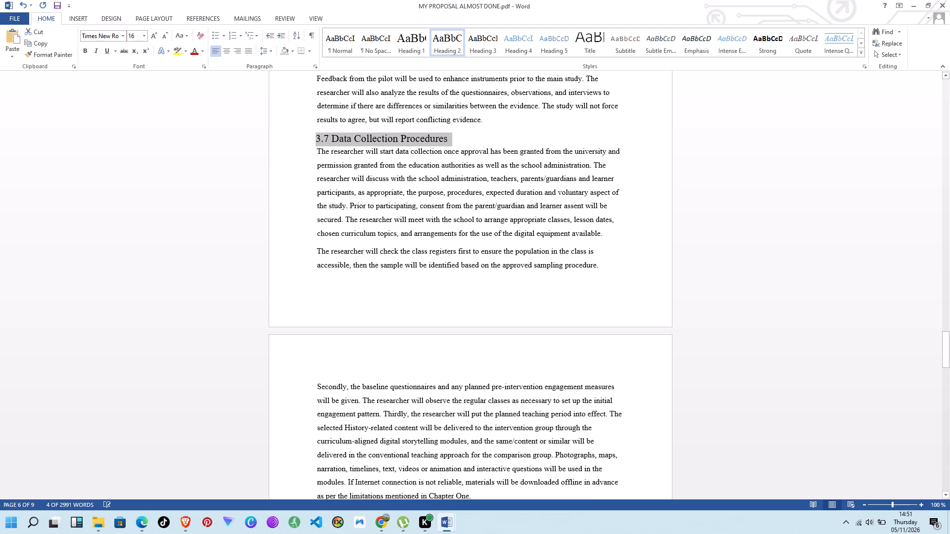
{"action": "left_click", "coordinate": [475, 133]}
Apply the Heading 2 style to the "3.6 Piloting" line.
{"action": "scroll", "coordinate": [475, 133], "scroll_direction": "up", "scroll_amount": 6}
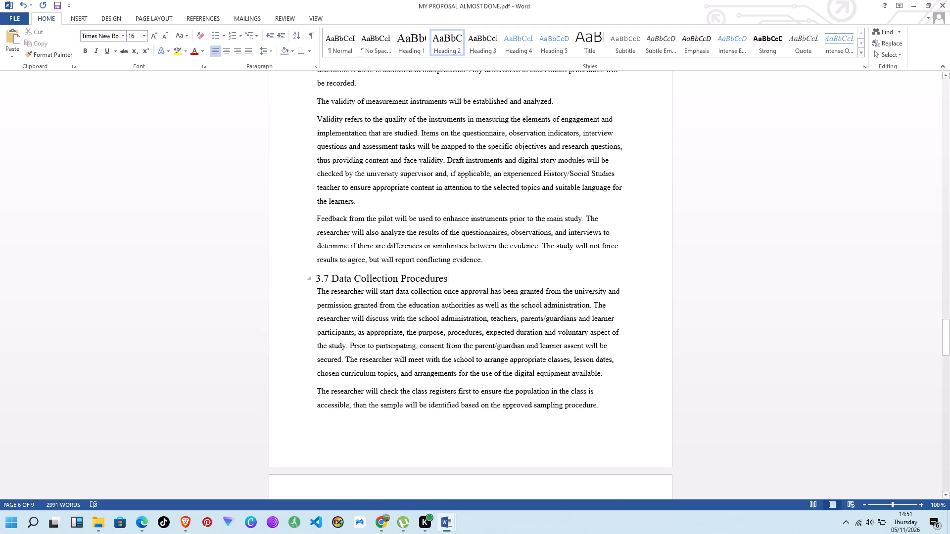
{"action": "scroll", "coordinate": [445, 181], "scroll_direction": "up", "scroll_amount": 9}
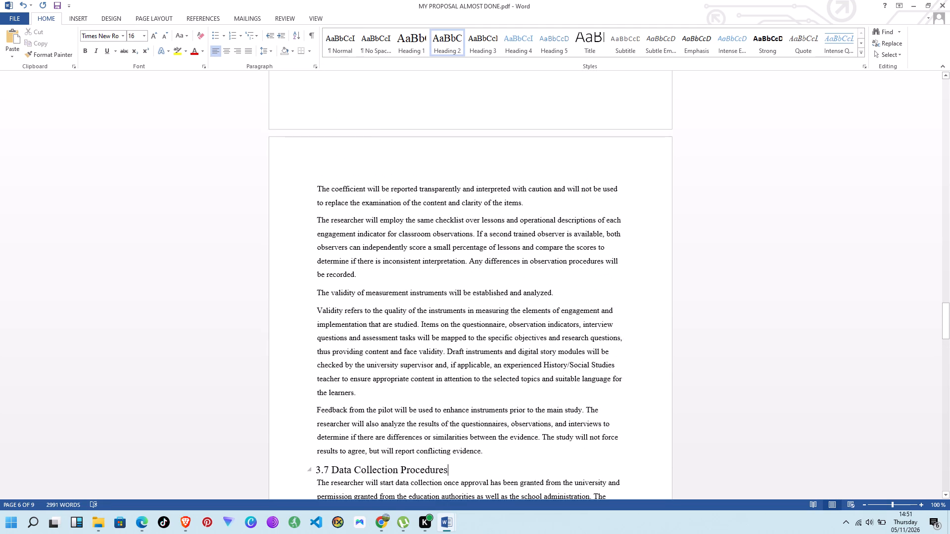
{"action": "scroll", "coordinate": [443, 180], "scroll_direction": "up", "scroll_amount": 3}
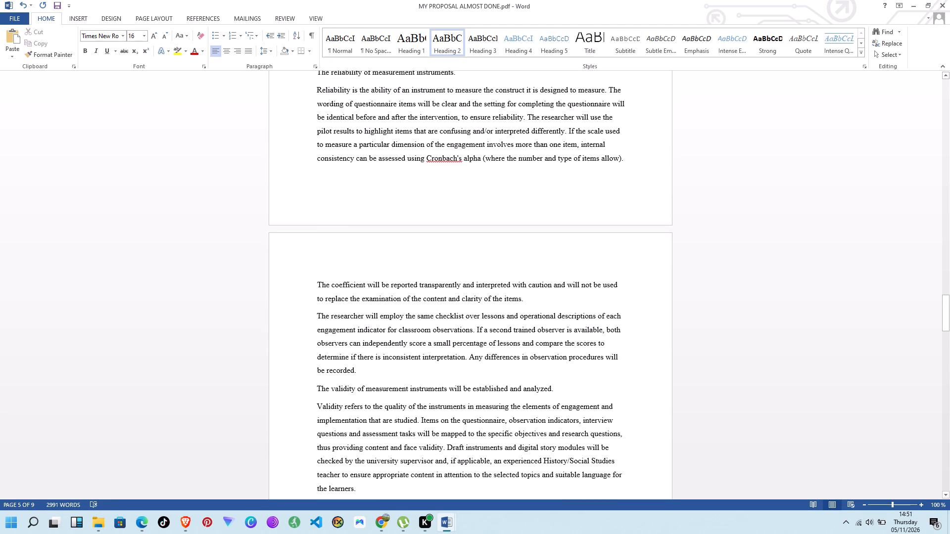
{"action": "scroll", "coordinate": [445, 179], "scroll_direction": "up", "scroll_amount": 3}
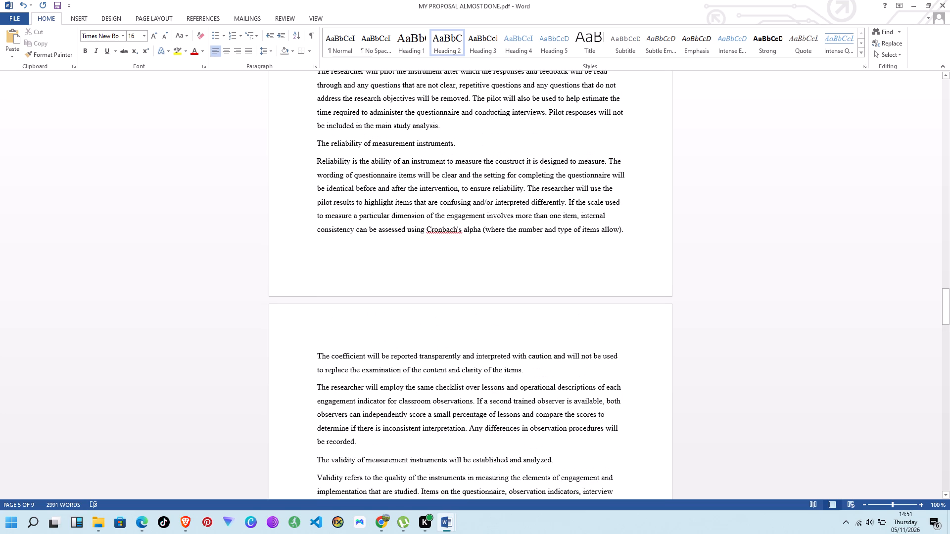
{"action": "scroll", "coordinate": [445, 179], "scroll_direction": "up", "scroll_amount": 2}
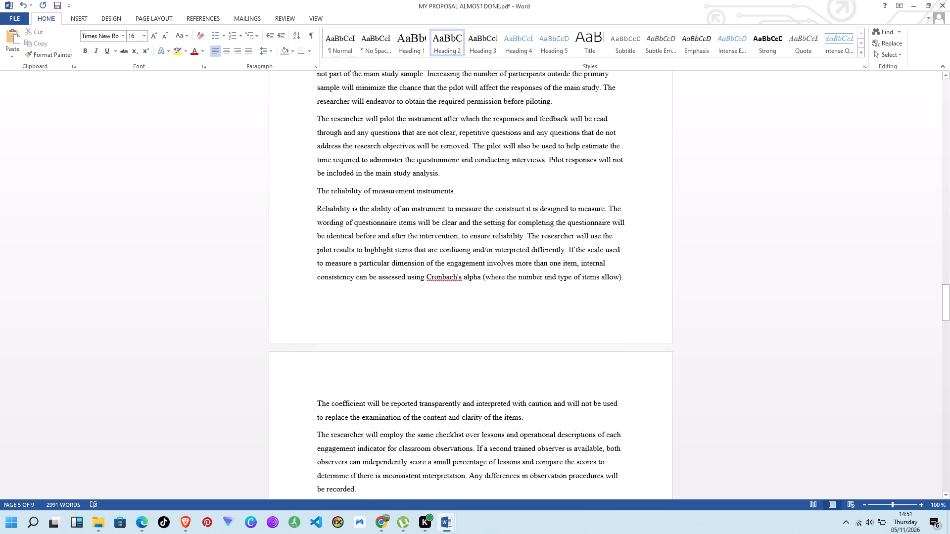
{"action": "scroll", "coordinate": [445, 179], "scroll_direction": "up", "scroll_amount": 6}
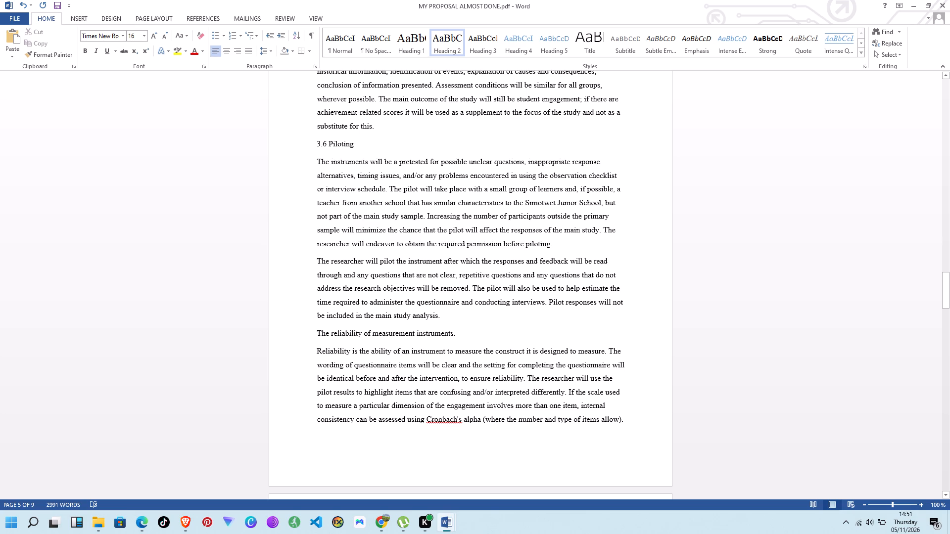
{"action": "left_click_drag", "start_coordinate": [377, 142], "coordinate": [363, 142]}
{"action": "left_click_drag", "start_coordinate": [363, 142], "coordinate": [287, 145]}
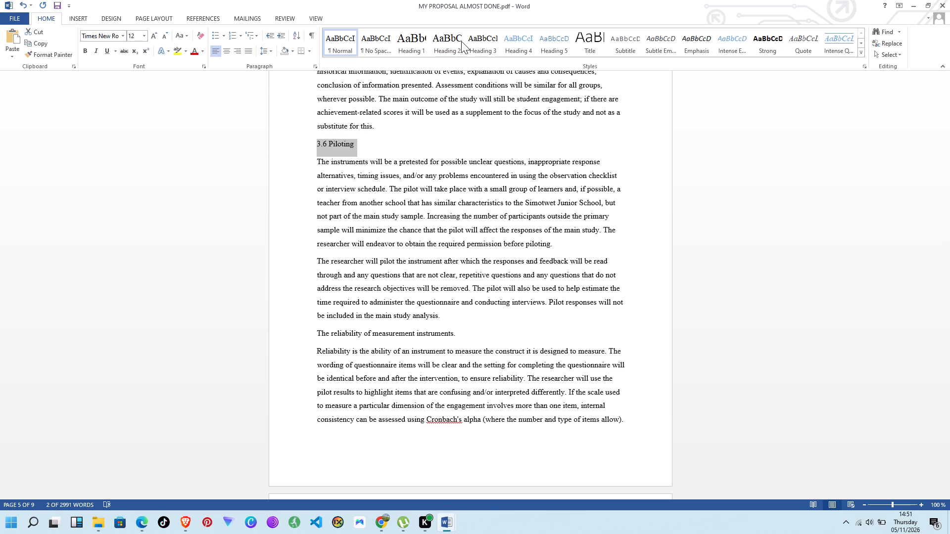
{"action": "left_click", "coordinate": [454, 41]}
{"action": "left_click", "coordinate": [433, 141]}
Apply the Heading 3 style to the "3.5.3 Teacher Interview Schedule" line.
{"action": "scroll", "coordinate": [433, 141], "scroll_direction": "up", "scroll_amount": 3}
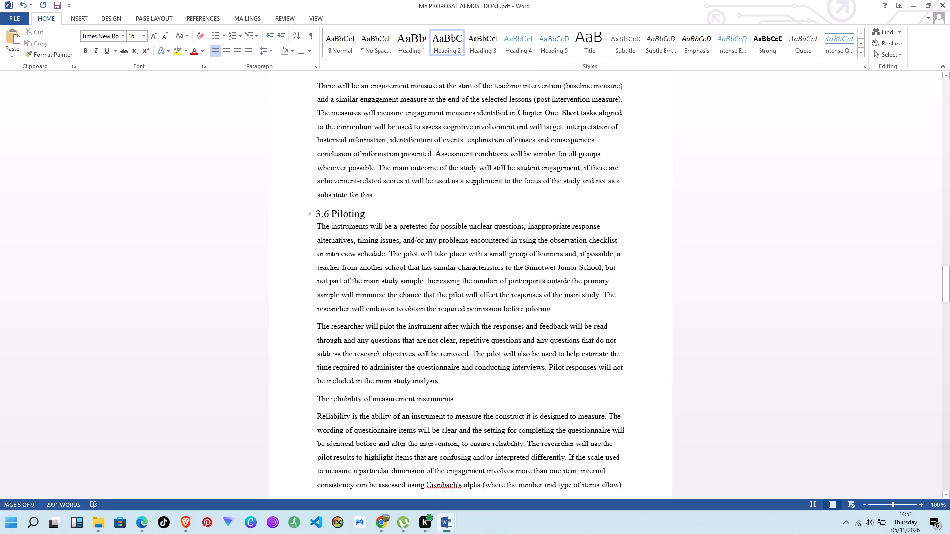
{"action": "scroll", "coordinate": [433, 141], "scroll_direction": "up", "scroll_amount": 5}
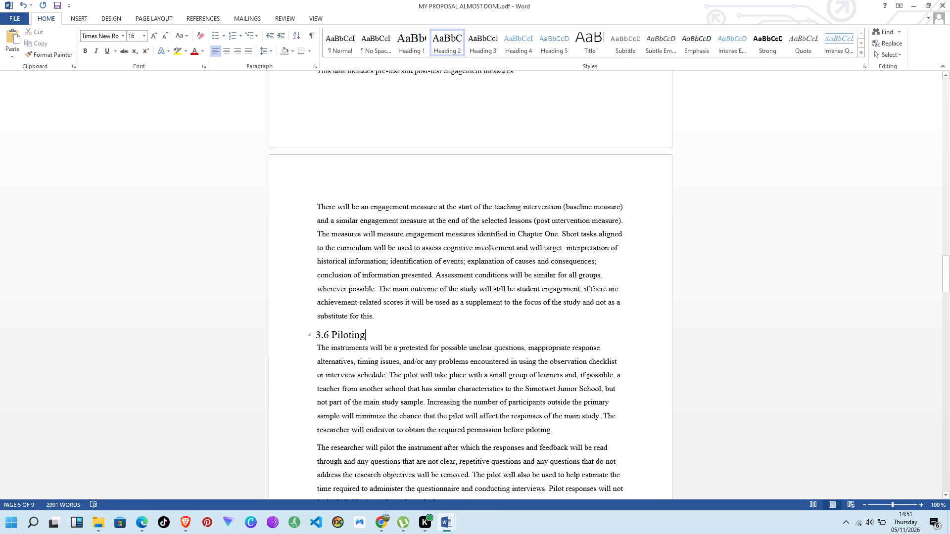
{"action": "scroll", "coordinate": [433, 141], "scroll_direction": "up", "scroll_amount": 7}
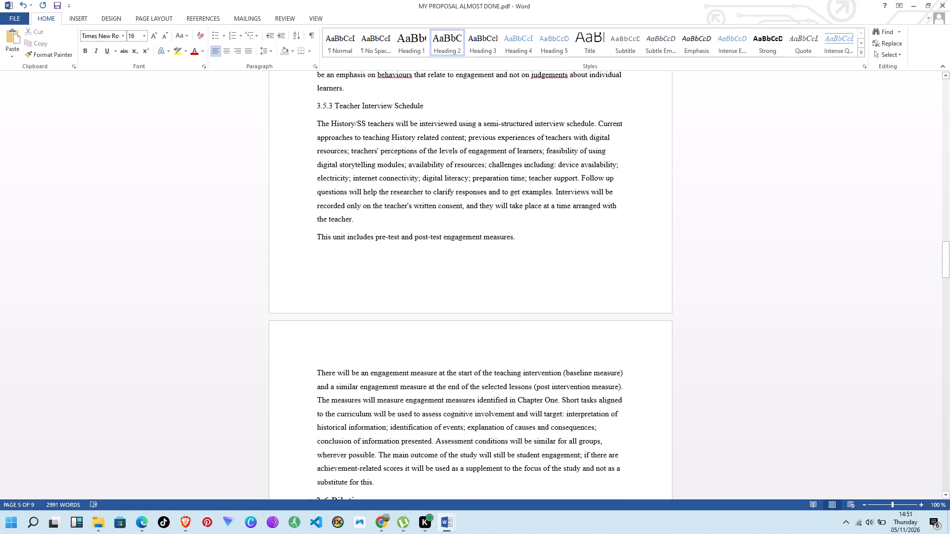
{"action": "scroll", "coordinate": [433, 141], "scroll_direction": "up", "scroll_amount": 5}
{"action": "left_click_drag", "start_coordinate": [431, 222], "coordinate": [416, 223]}
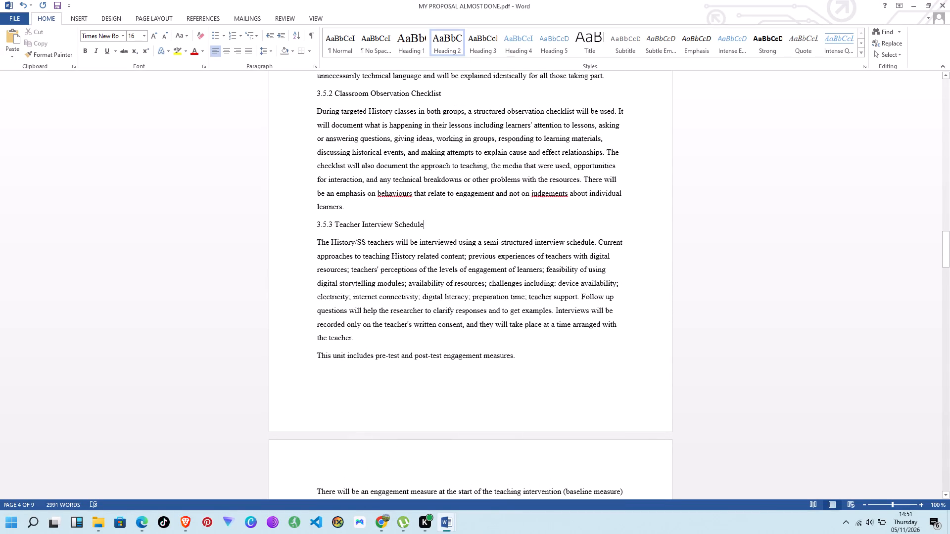
{"action": "left_click_drag", "start_coordinate": [416, 223], "coordinate": [307, 220]}
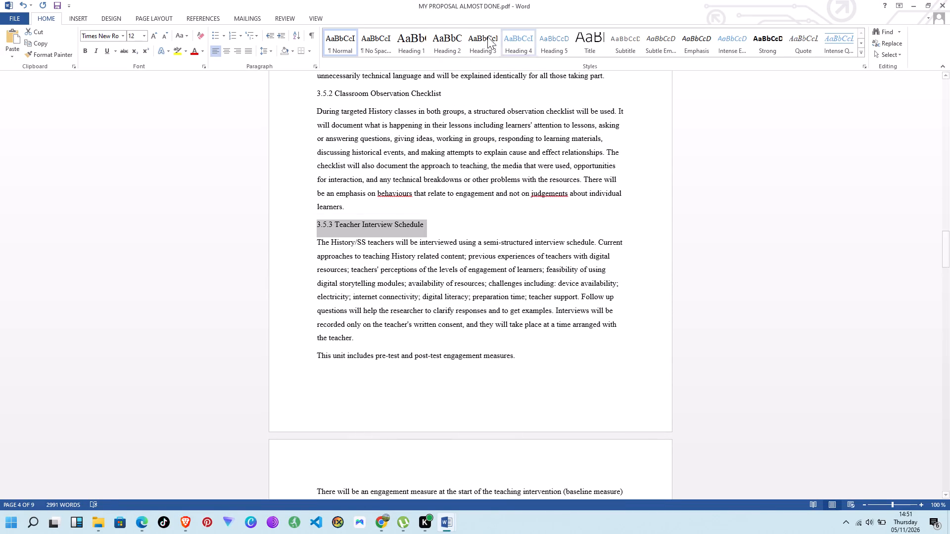
{"action": "left_click", "coordinate": [482, 36]}
{"action": "left_click", "coordinate": [463, 210]}
Apply the Heading 3 style to the "3.5.2 Classroom Observation Checklist" line.
{"action": "scroll", "coordinate": [455, 222], "scroll_direction": "up", "scroll_amount": 3}
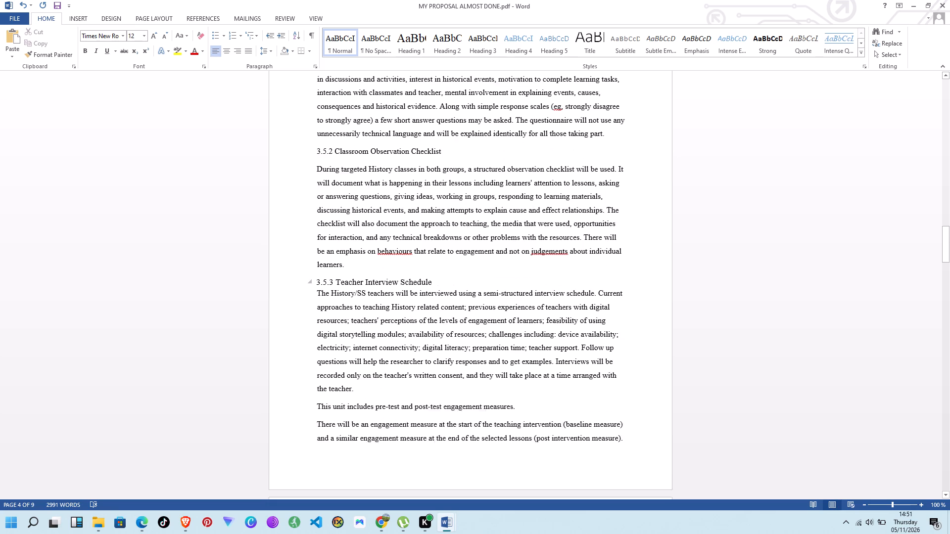
{"action": "left_click_drag", "start_coordinate": [451, 167], "coordinate": [304, 166]}
{"action": "left_click", "coordinate": [474, 41]}
Apply the Heading 3 style to the "3.5.1 Learner Questionnaire" line.
{"action": "scroll", "coordinate": [477, 112], "scroll_direction": "up", "scroll_amount": 2}
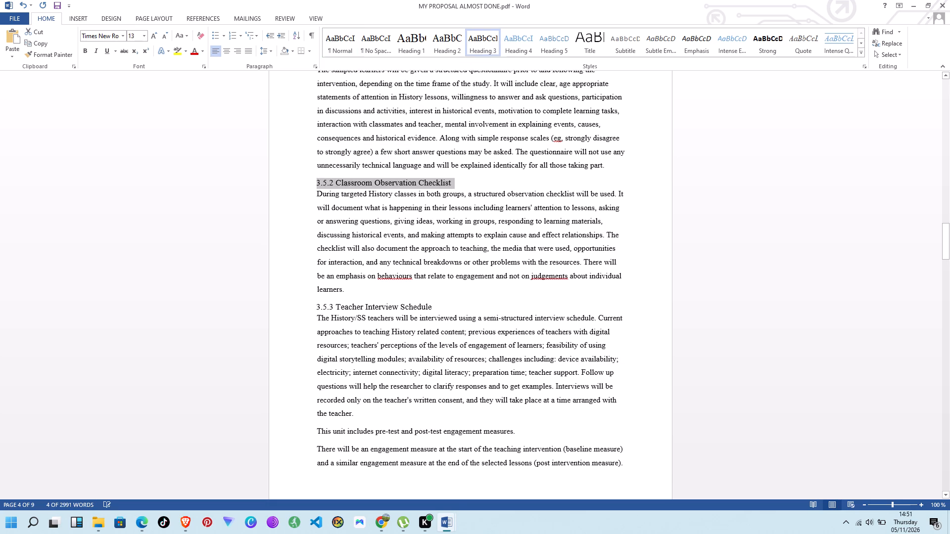
{"action": "scroll", "coordinate": [477, 112], "scroll_direction": "up", "scroll_amount": 2}
{"action": "scroll", "coordinate": [477, 112], "scroll_direction": "down", "scroll_amount": 1}
{"action": "scroll", "coordinate": [472, 126], "scroll_direction": "up", "scroll_amount": 1}
{"action": "left_click_drag", "start_coordinate": [425, 128], "coordinate": [391, 128]}
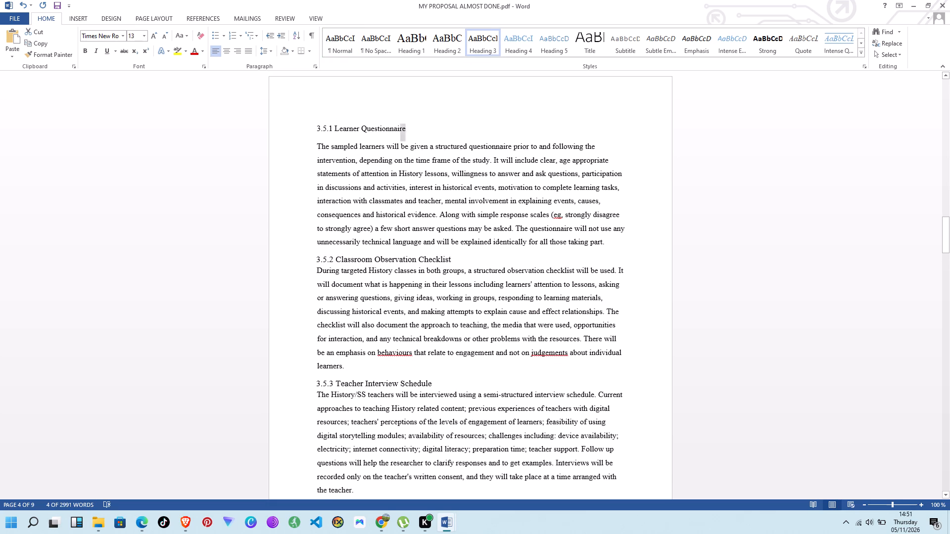
{"action": "left_click_drag", "start_coordinate": [391, 128], "coordinate": [313, 131]}
{"action": "left_click", "coordinate": [472, 42]}
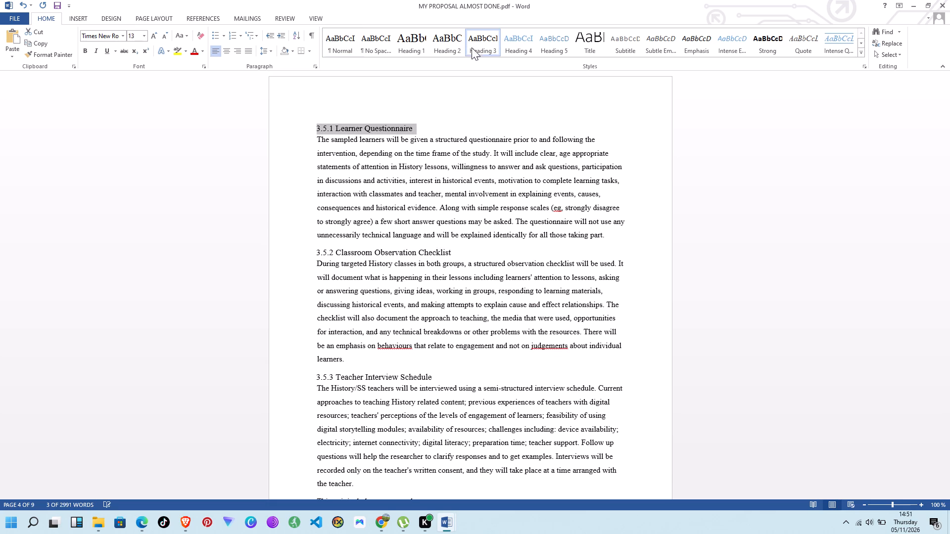
{"action": "left_click", "coordinate": [472, 111]}
Apply the Heading 2 style to the "3.5 Research Instruments" line.
{"action": "scroll", "coordinate": [471, 110], "scroll_direction": "up", "scroll_amount": 5}
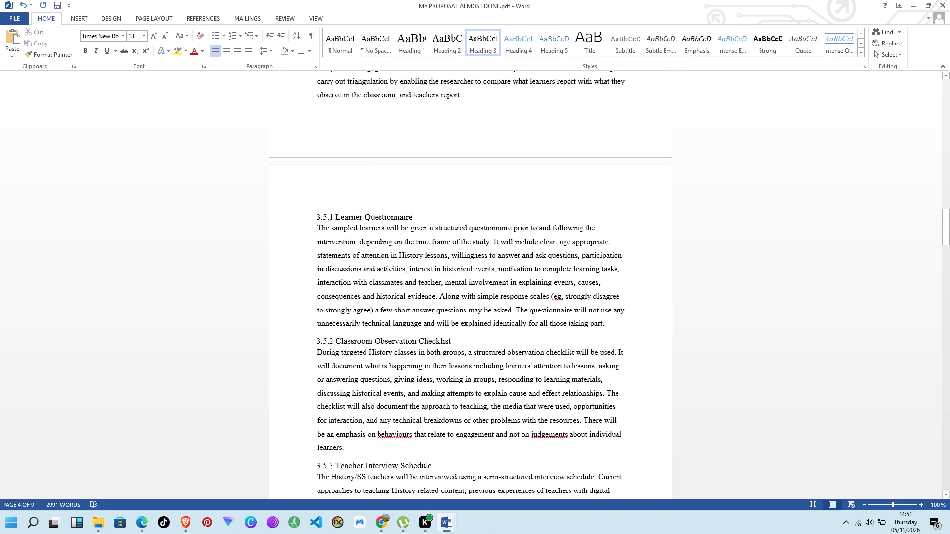
{"action": "scroll", "coordinate": [436, 166], "scroll_direction": "up", "scroll_amount": 3}
{"action": "left_click_drag", "start_coordinate": [405, 141], "coordinate": [361, 141]}
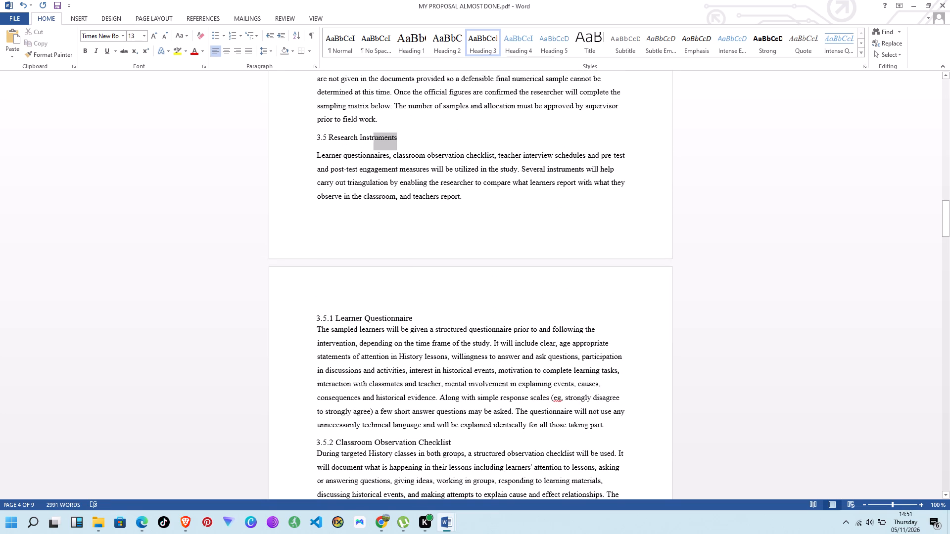
{"action": "left_click_drag", "start_coordinate": [361, 141], "coordinate": [298, 143]}
{"action": "left_click", "coordinate": [442, 41]}
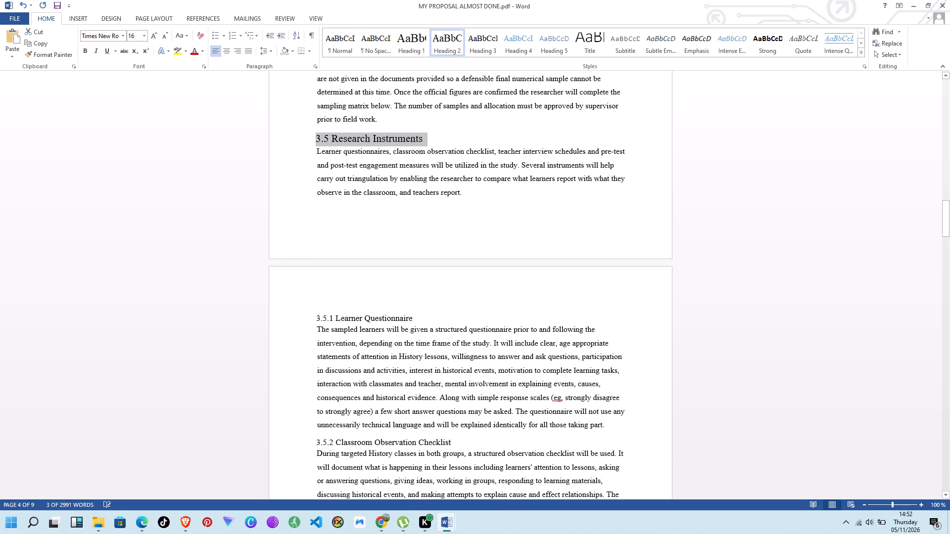
{"action": "left_click", "coordinate": [461, 125]}
Apply the Heading 2 style to the "3.4 Sample Size and Sampling Procedures" line.
{"action": "scroll", "coordinate": [461, 121], "scroll_direction": "up", "scroll_amount": 1}
{"action": "scroll", "coordinate": [469, 171], "scroll_direction": "up", "scroll_amount": 5}
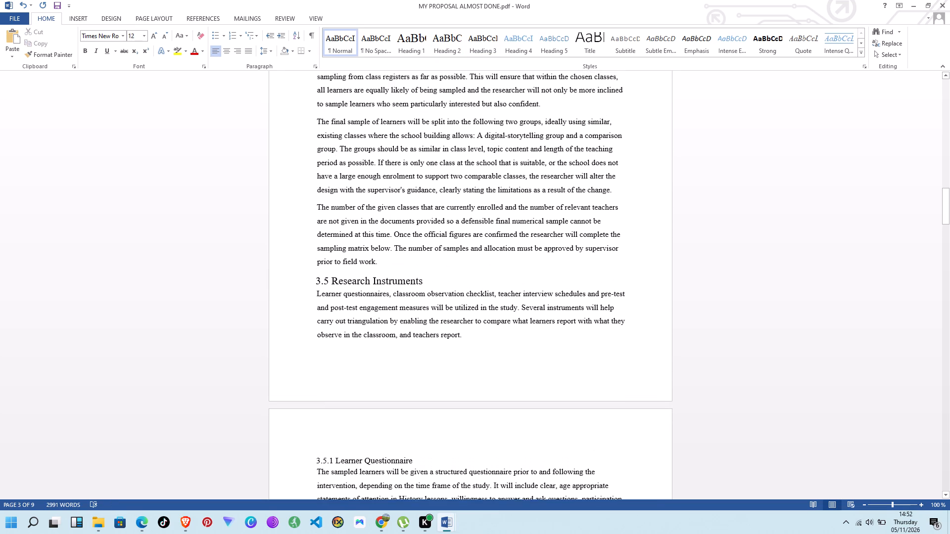
{"action": "scroll", "coordinate": [463, 172], "scroll_direction": "up", "scroll_amount": 7}
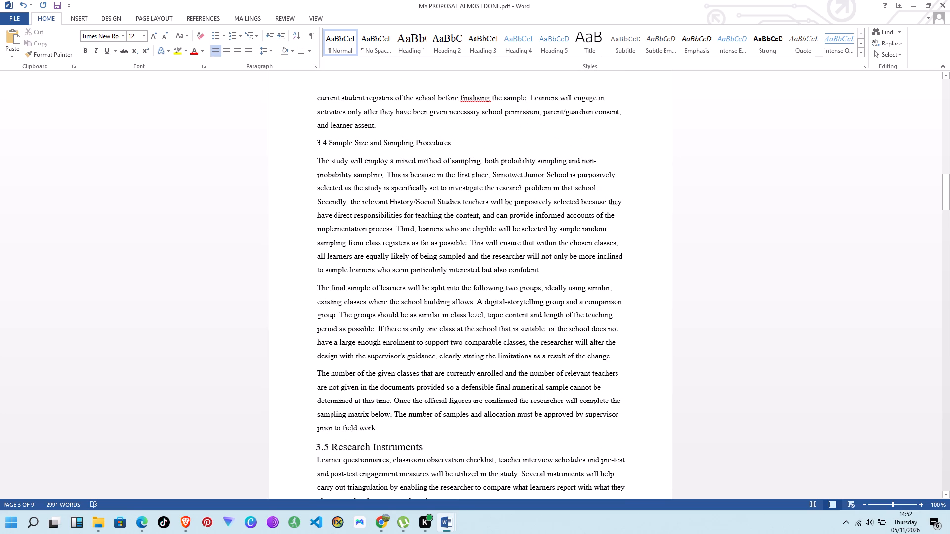
{"action": "left_click_drag", "start_coordinate": [460, 145], "coordinate": [314, 145]}
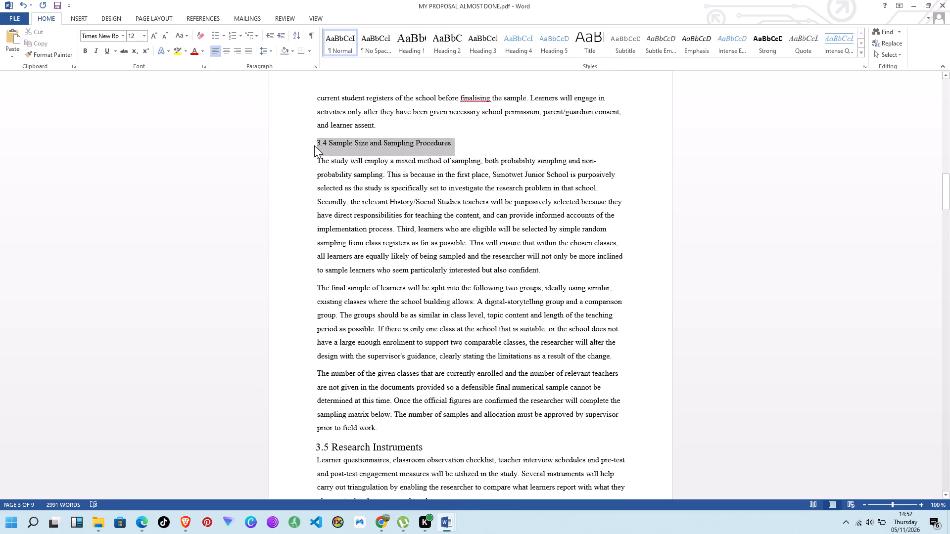
{"action": "left_click", "coordinate": [438, 41]}
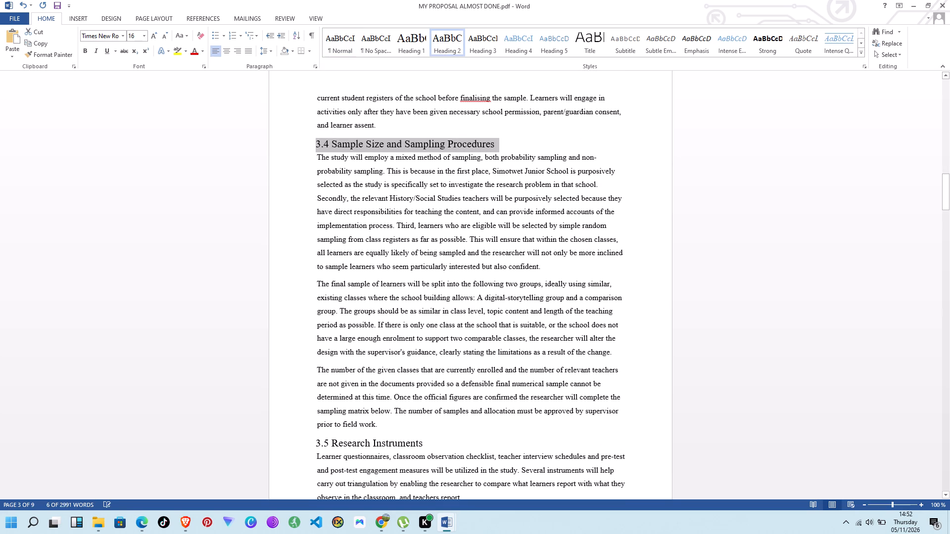
{"action": "left_click", "coordinate": [495, 127]}
Correct the flagged word before "the sample" in the paragraph above section 3.4 to "finalizing".
{"action": "right_click", "coordinate": [472, 96]}
{"action": "left_click", "coordinate": [515, 112]}
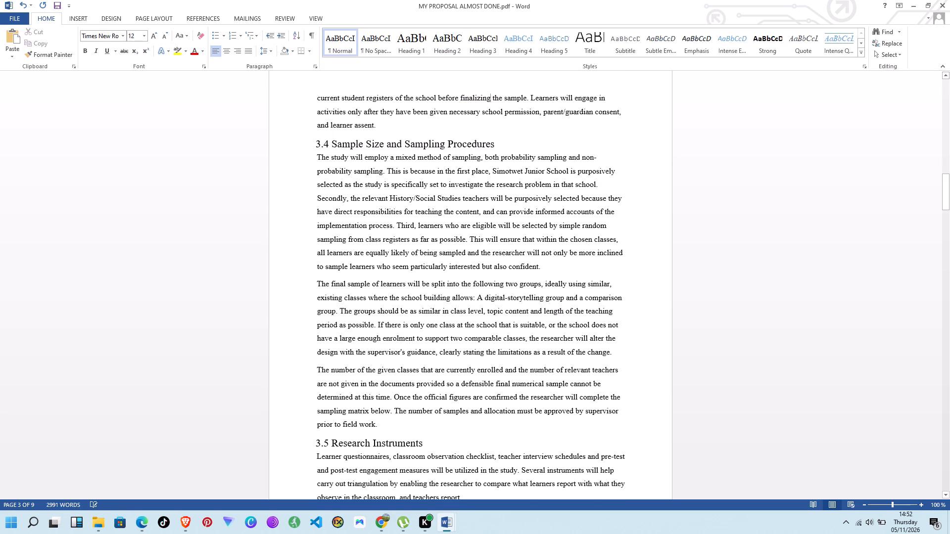
Accept the grammar suggestion "and preparedness" for the flagged word in the first Target Population paragraph.
{"action": "scroll", "coordinate": [512, 115], "scroll_direction": "up", "scroll_amount": 4}
{"action": "scroll", "coordinate": [463, 168], "scroll_direction": "up", "scroll_amount": 6}
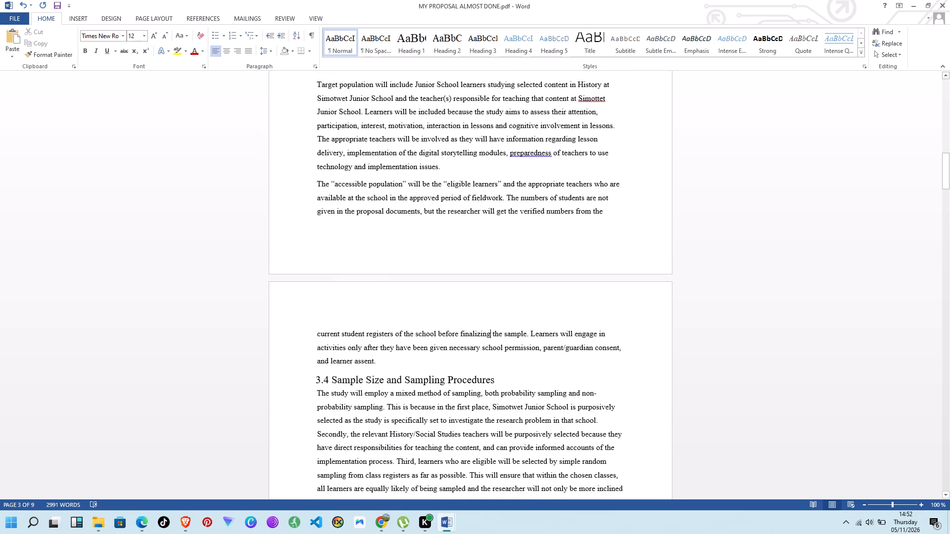
{"action": "scroll", "coordinate": [463, 168], "scroll_direction": "up", "scroll_amount": 2}
{"action": "right_click", "coordinate": [534, 202]}
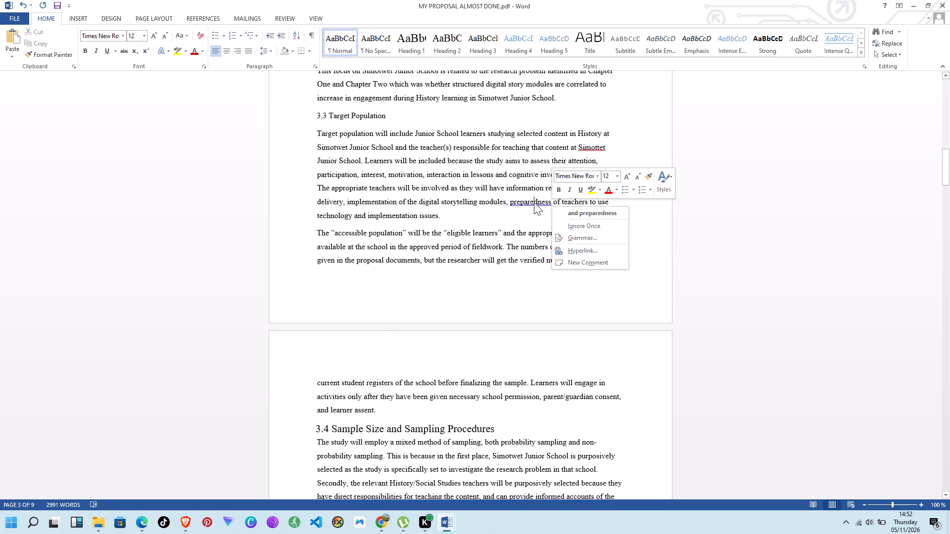
{"action": "left_click", "coordinate": [570, 214]}
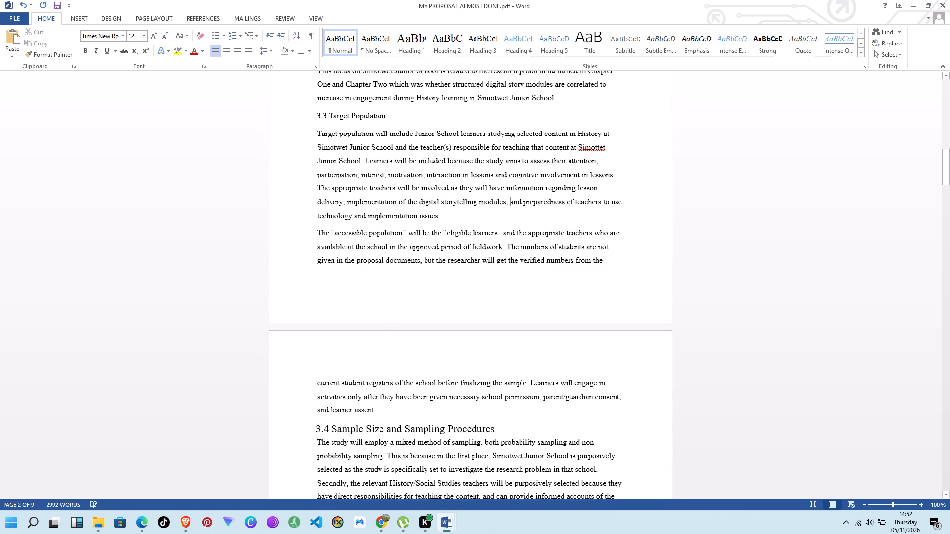
Dismiss the spelling flag on "Simottet" in the first Target Population paragraph, keeping the word as written.
{"action": "right_click", "coordinate": [588, 148]}
{"action": "left_click", "coordinate": [642, 209]}
Apply the Heading 2 style to the "3.3 Target Population" line.
{"action": "scroll", "coordinate": [531, 216], "scroll_direction": "down", "scroll_amount": 1}
{"action": "scroll", "coordinate": [531, 216], "scroll_direction": "up", "scroll_amount": 1}
{"action": "left_click_drag", "start_coordinate": [397, 118], "coordinate": [330, 115]}
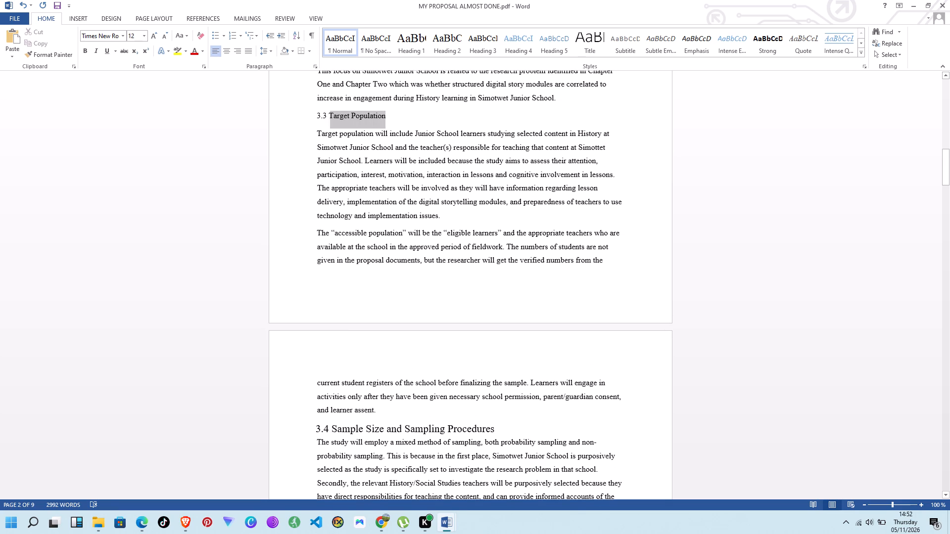
{"action": "left_click_drag", "start_coordinate": [330, 115], "coordinate": [315, 116]}
{"action": "left_click", "coordinate": [447, 43]}
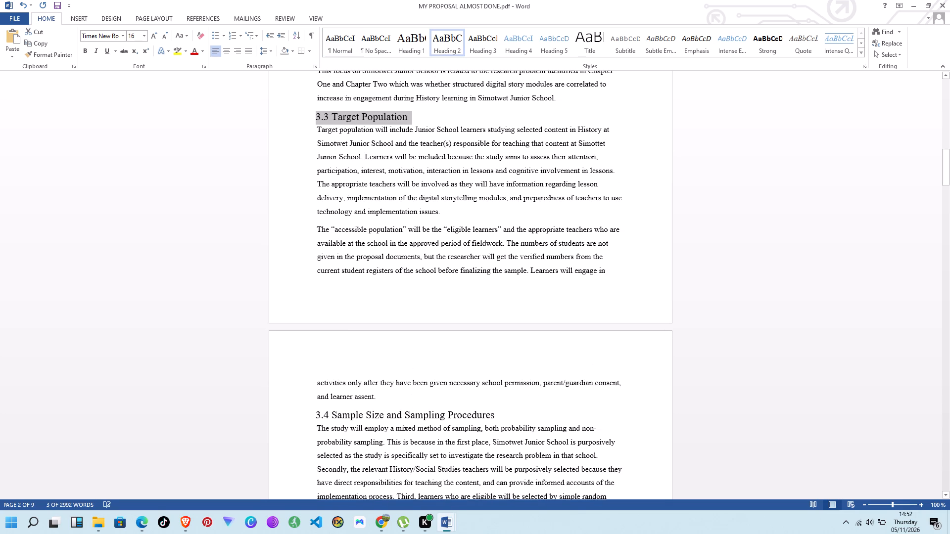
Apply the Heading 2 style to the "3.2 Sampling Frame" line.
{"action": "left_click", "coordinate": [427, 114]}
{"action": "scroll", "coordinate": [421, 117], "scroll_direction": "up", "scroll_amount": 2}
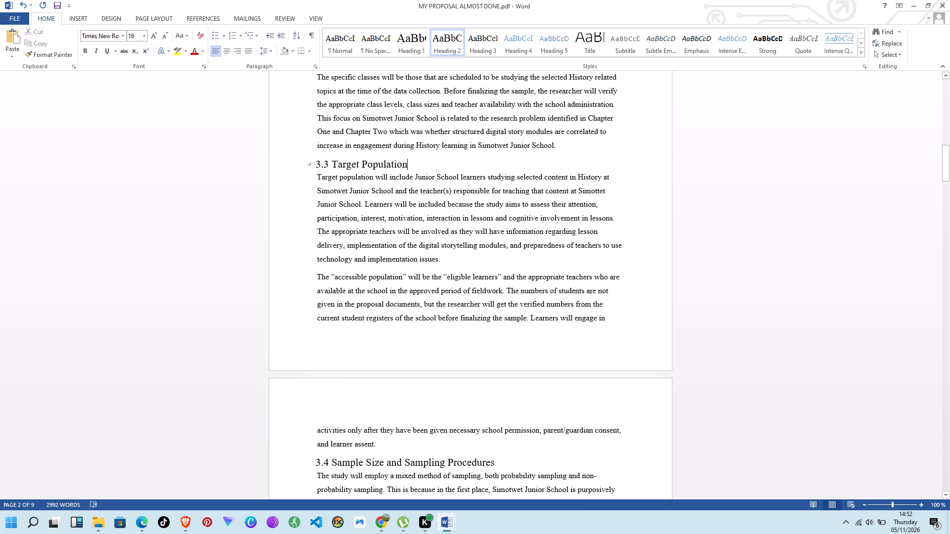
{"action": "scroll", "coordinate": [393, 174], "scroll_direction": "up", "scroll_amount": 8}
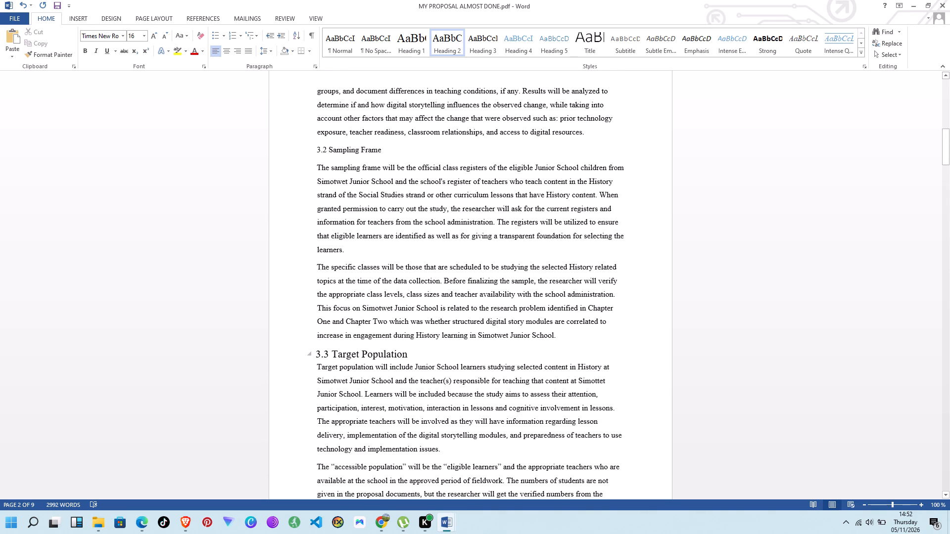
{"action": "left_click_drag", "start_coordinate": [393, 150], "coordinate": [304, 150]}
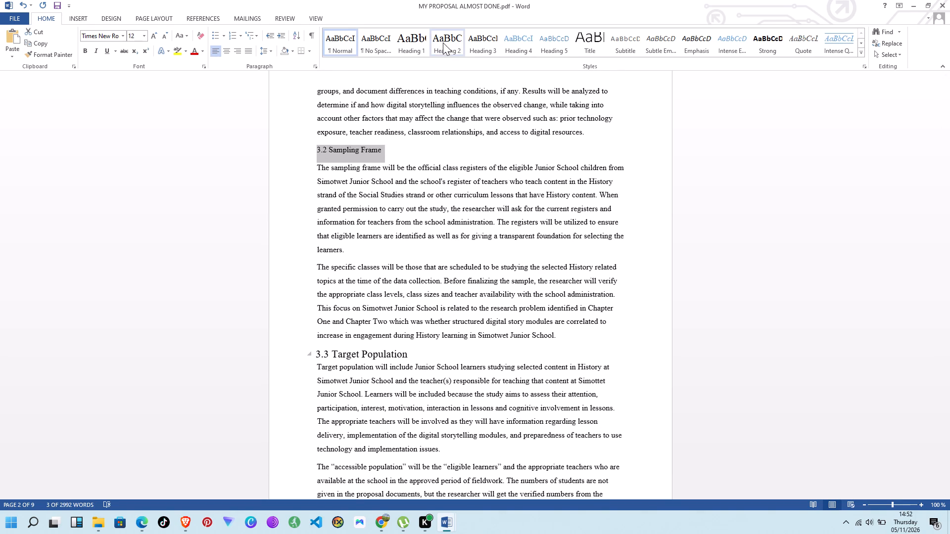
{"action": "left_click", "coordinate": [444, 42]}
{"action": "left_click", "coordinate": [423, 151]}
Review the text above section 3.2 up to the chapter title, checking the style of the "3.1 Research Design" heading.
{"action": "scroll", "coordinate": [423, 150], "scroll_direction": "up", "scroll_amount": 3}
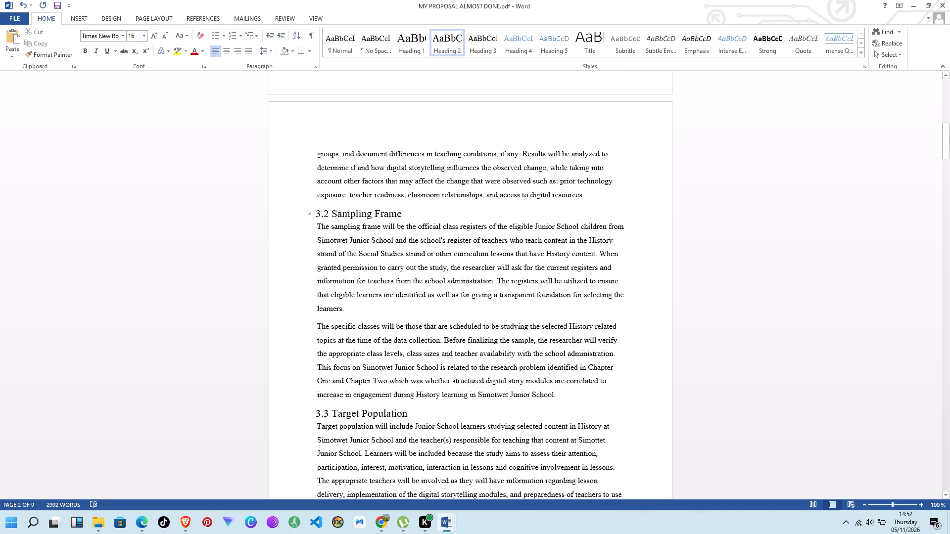
{"action": "scroll", "coordinate": [425, 155], "scroll_direction": "up", "scroll_amount": 10}
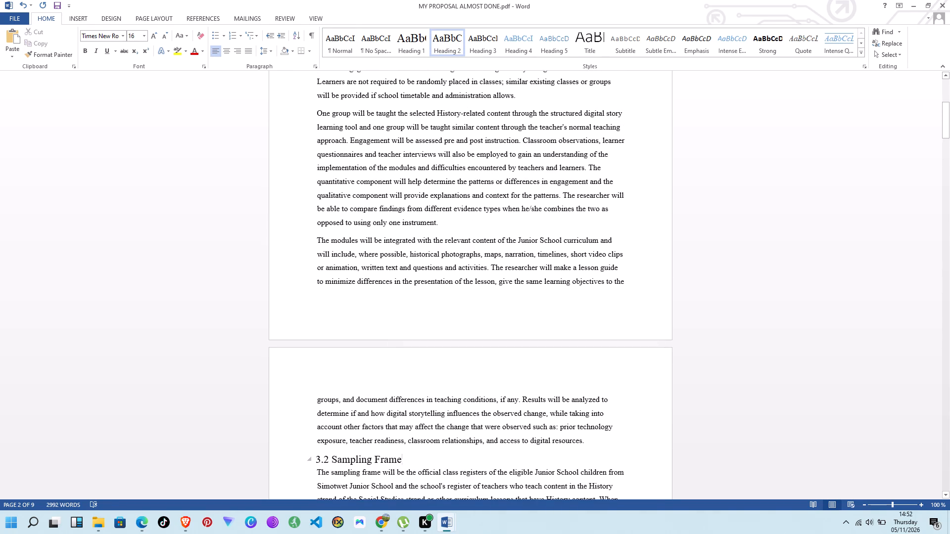
{"action": "scroll", "coordinate": [425, 150], "scroll_direction": "up", "scroll_amount": 5}
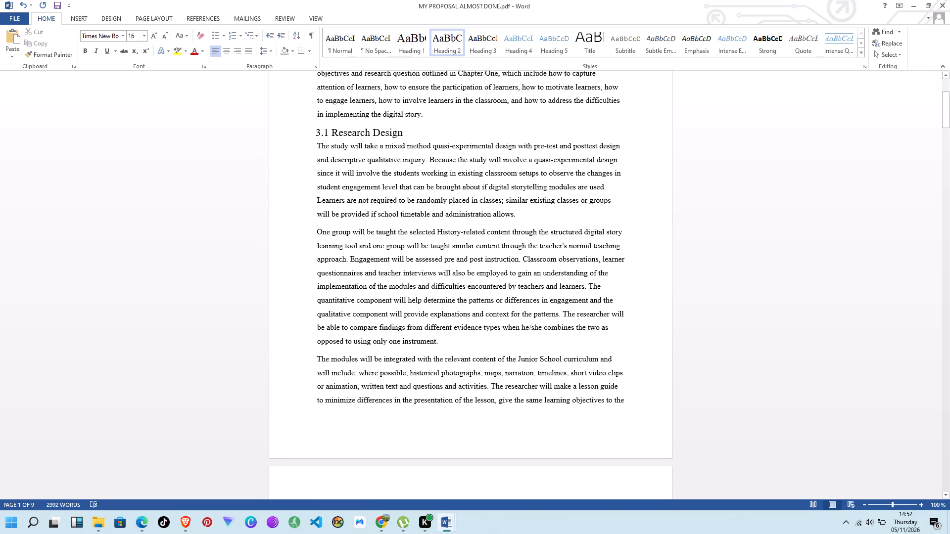
{"action": "left_click_drag", "start_coordinate": [406, 133], "coordinate": [312, 133]}
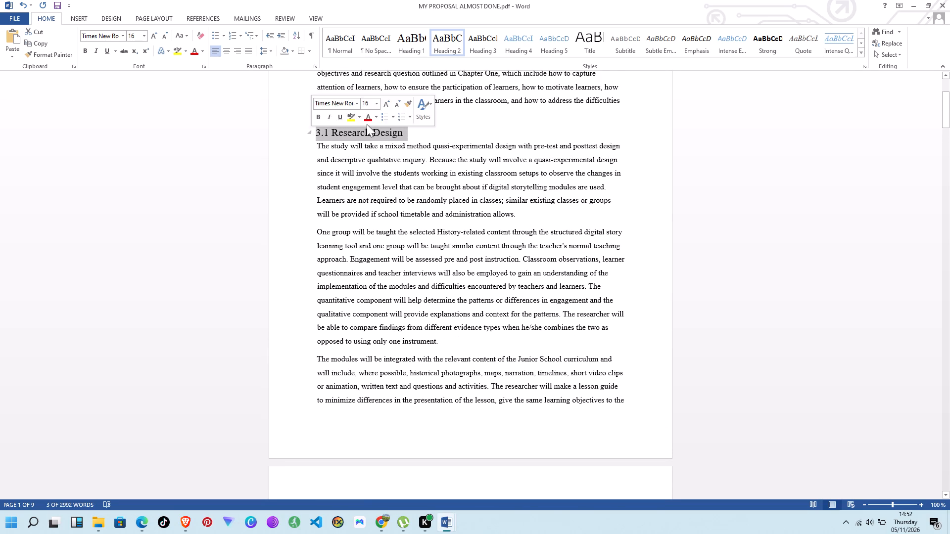
{"action": "left_click", "coordinate": [479, 118]}
{"action": "scroll", "coordinate": [481, 126], "scroll_direction": "up", "scroll_amount": 7}
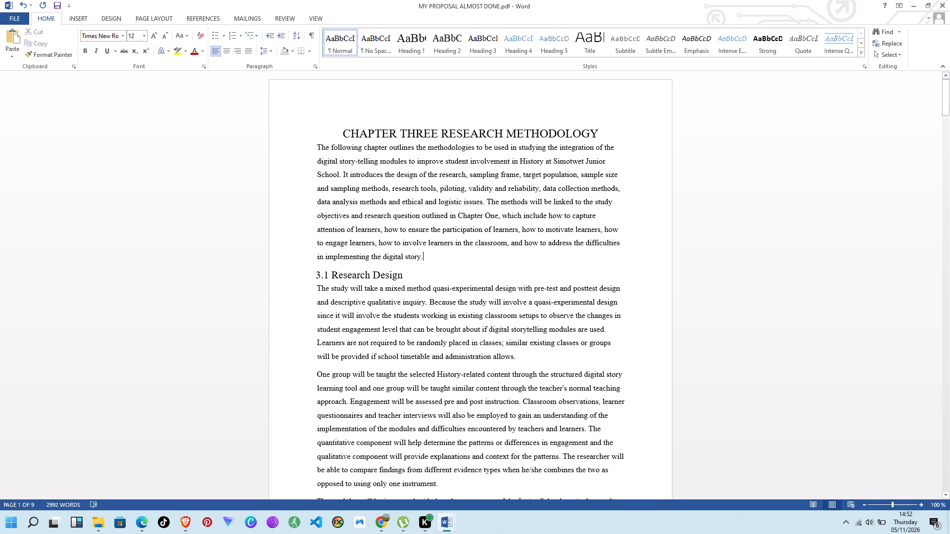
{"action": "scroll", "coordinate": [481, 128], "scroll_direction": "up", "scroll_amount": 4}
Replace "The following" with "This" at the start of the introductory paragraph below the Chapter Three title.
{"action": "left_click", "coordinate": [360, 149]}
{"action": "key", "text": "BackSpace"}
{"action": "key", "text": "BackSpace"}
{"action": "key", "text": "BackSpace"}
{"action": "key", "text": "BackSpace"}
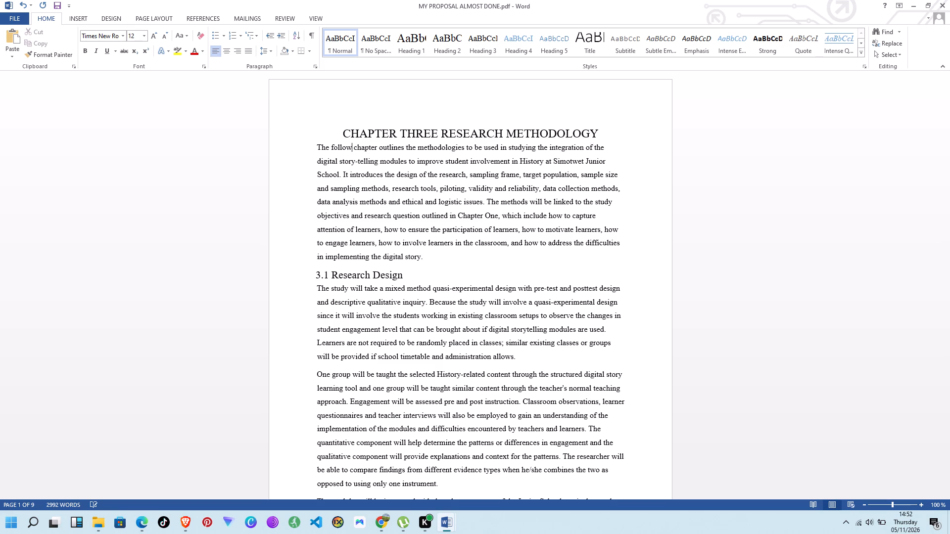
{"action": "key", "text": "BackSpace"}
{"action": "key", "text": "BackSpace"}
{"action": "key", "text": "BackSpace"}
{"action": "key", "text": "BackSpace"}
{"action": "key", "text": "BackSpace"}
{"action": "key", "text": "BackSpace"}
{"action": "key", "text": "BackSpace"}
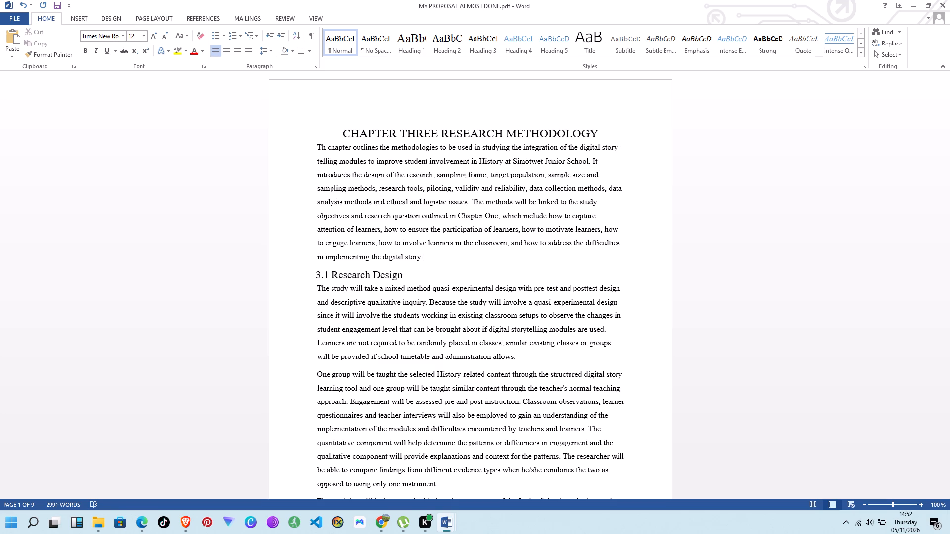
{"action": "type", "text": "is"}
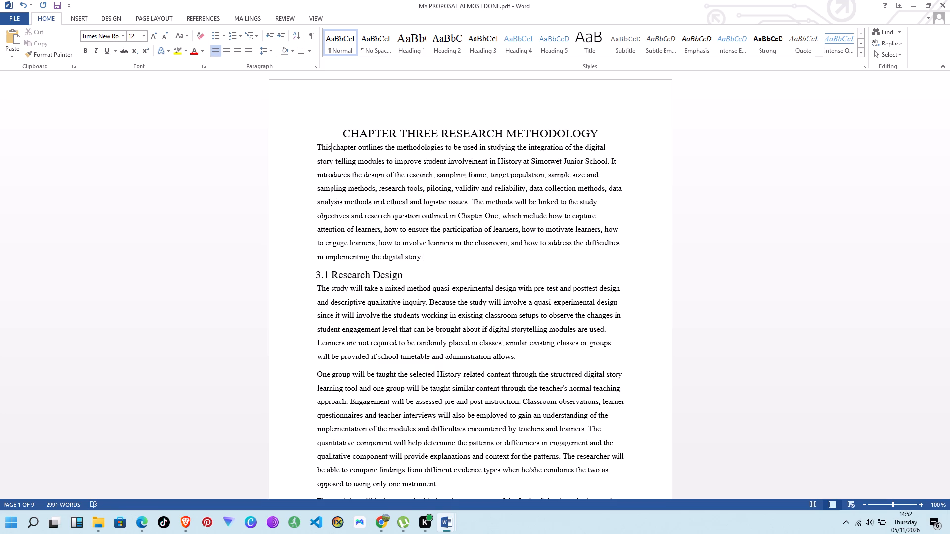
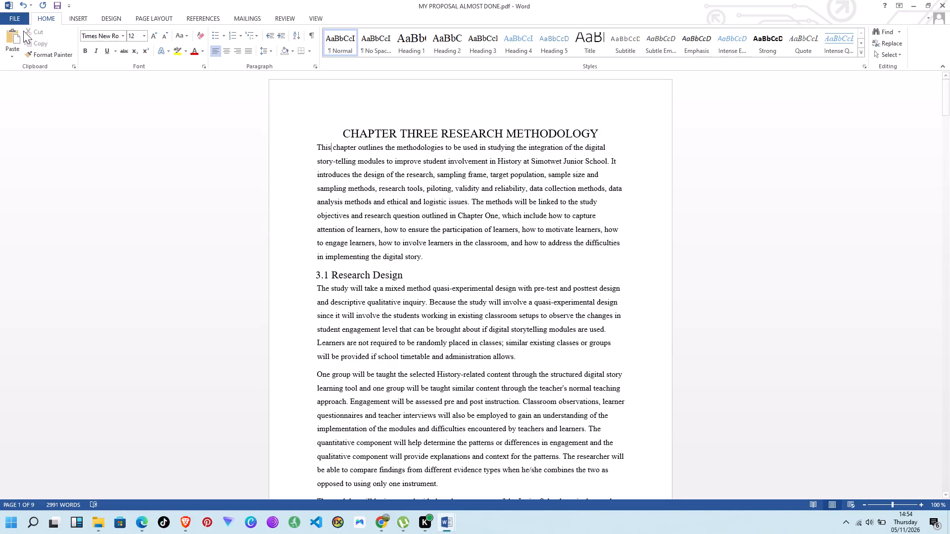
Save the document to the Desktop as a Word document (.docx) named "Mercy chapter 3".
{"action": "left_click", "coordinate": [24, 15]}
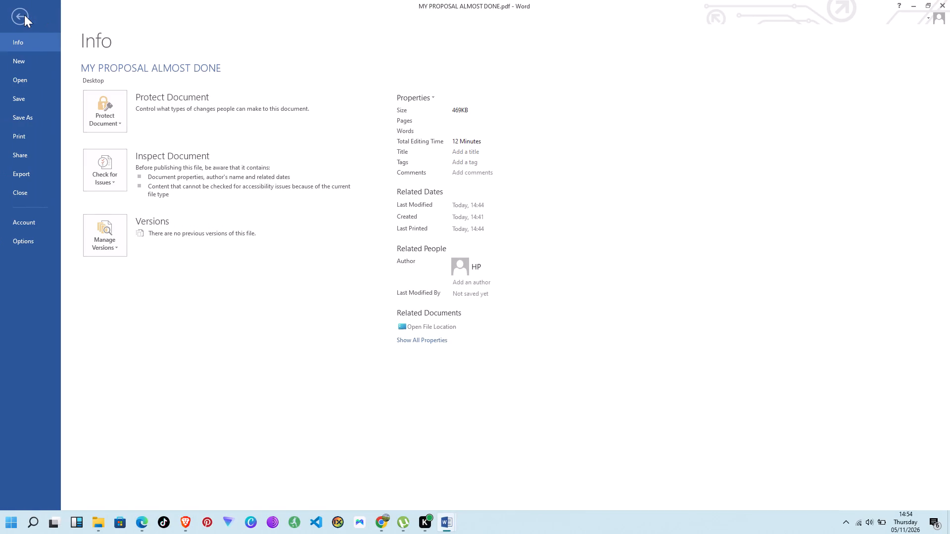
{"action": "left_click", "coordinate": [20, 123]}
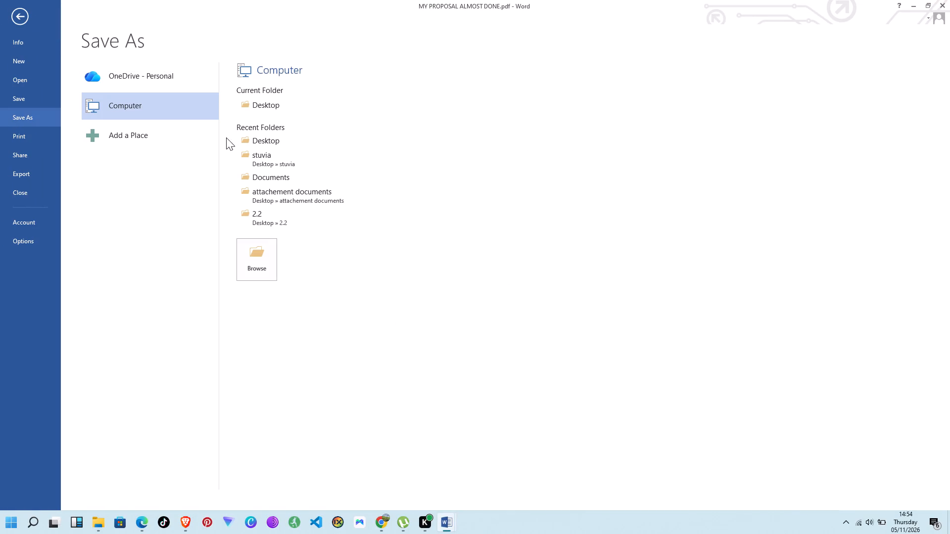
{"action": "left_click", "coordinate": [256, 103]}
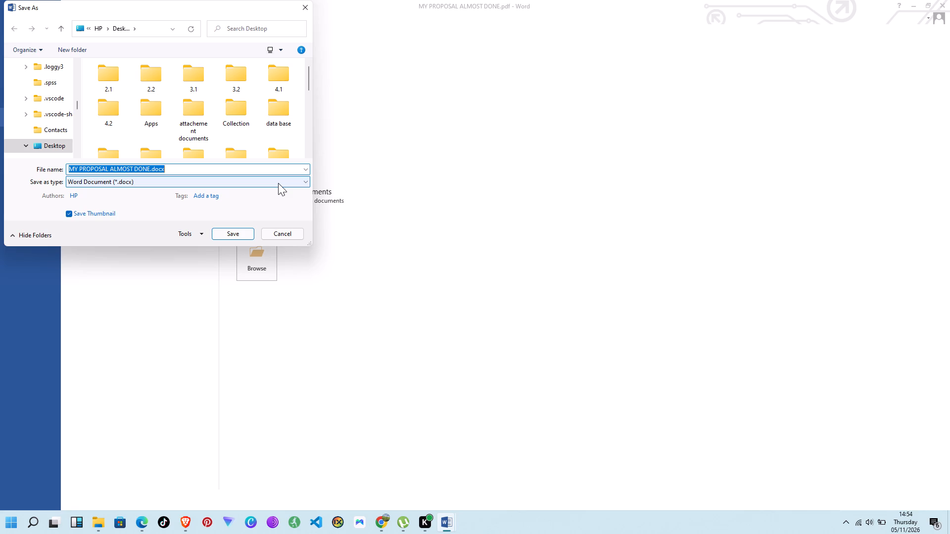
{"action": "left_click", "coordinate": [239, 169]}
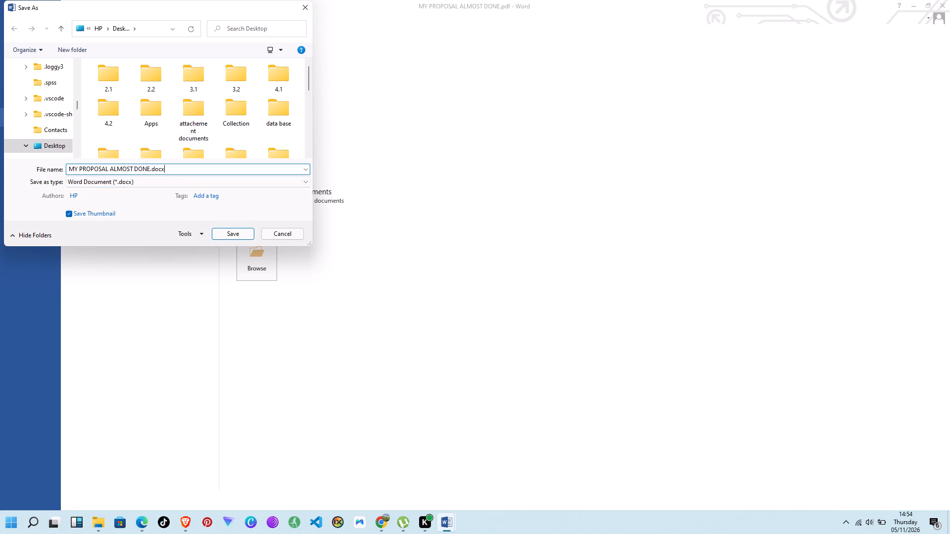
{"action": "key", "text": "BackSpace"}
{"action": "key", "text": "BackSpace"}
{"action": "key", "text": "BackSpace"}
{"action": "key", "text": "BackSpace"}
{"action": "key", "text": "BackSpace"}
{"action": "key", "text": "BackSpace"}
{"action": "key", "text": "BackSpace"}
{"action": "key", "text": "BackSpace"}
{"action": "key", "text": "BackSpace"}
{"action": "key", "text": "BackSpace"}
{"action": "key", "text": "BackSpace"}
{"action": "key", "text": "BackSpace"}
{"action": "key", "text": "BackSpace"}
{"action": "key", "text": "BackSpace"}
{"action": "key", "text": "BackSpace"}
{"action": "key", "text": "BackSpace"}
{"action": "key", "text": "BackSpace"}
{"action": "key", "text": "BackSpace"}
{"action": "key", "text": "BackSpace"}
{"action": "key", "text": "BackSpace"}
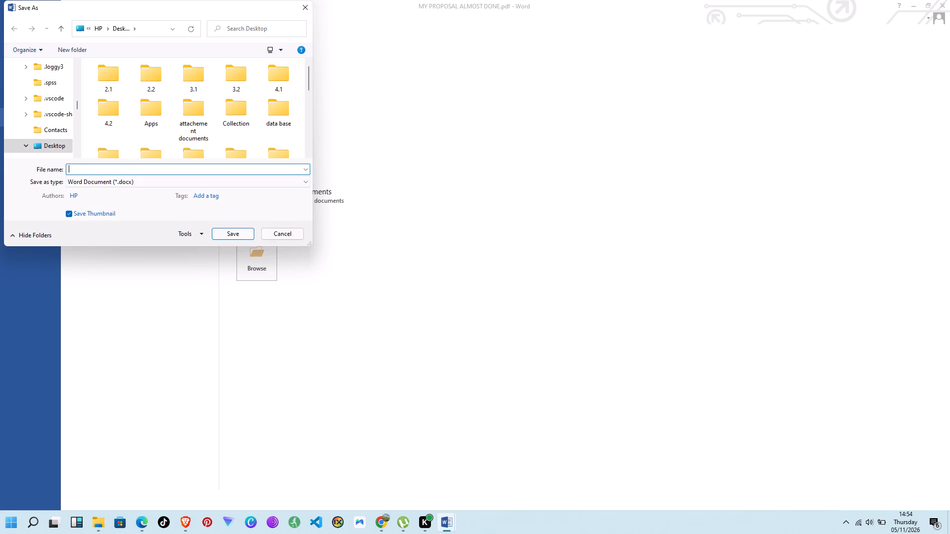
{"action": "type", "text": "mercy"}
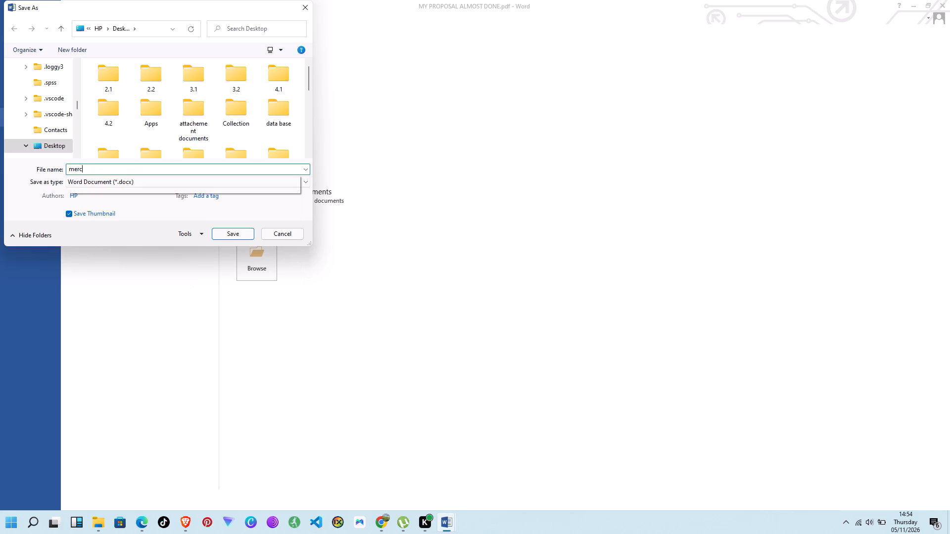
{"action": "key", "text": "space"}
{"action": "key", "text": "BackSpace"}
{"action": "key", "text": "BackSpace"}
{"action": "key", "text": "BackSpace"}
{"action": "key", "text": "BackSpace"}
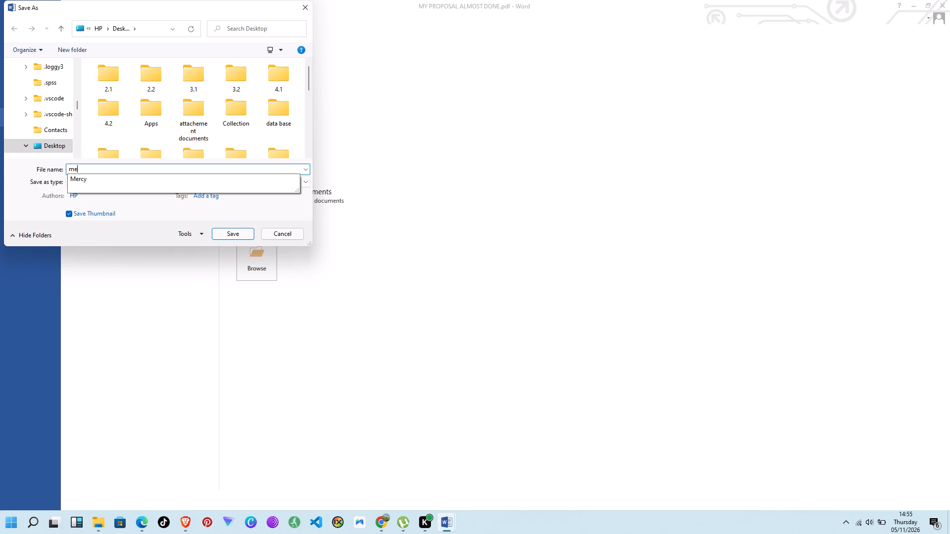
{"action": "key", "text": "BackSpace"}
{"action": "key", "text": "BackSpace"}
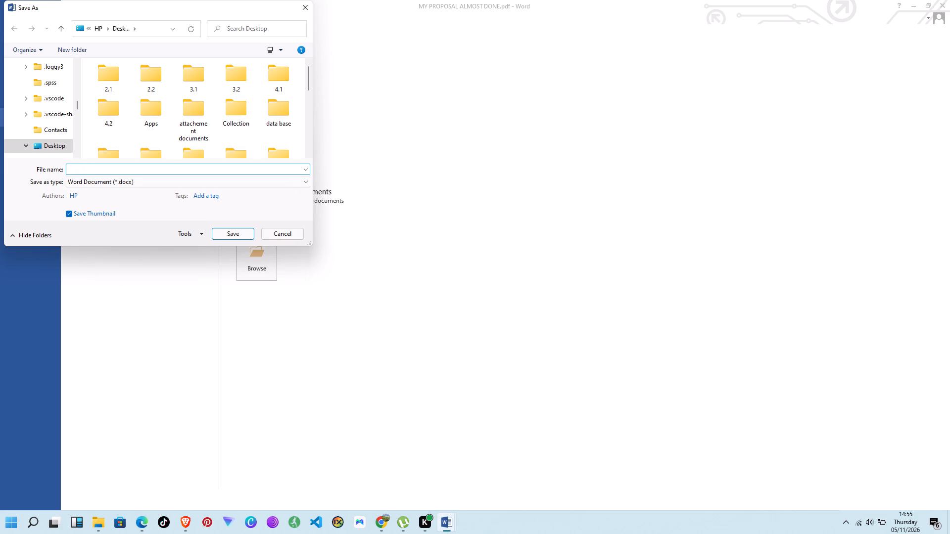
{"action": "type", "text": "ercy chapter"}
{"action": "key", "text": "space"}
{"action": "key", "text": "3"}
{"action": "left_click", "coordinate": [225, 231]}
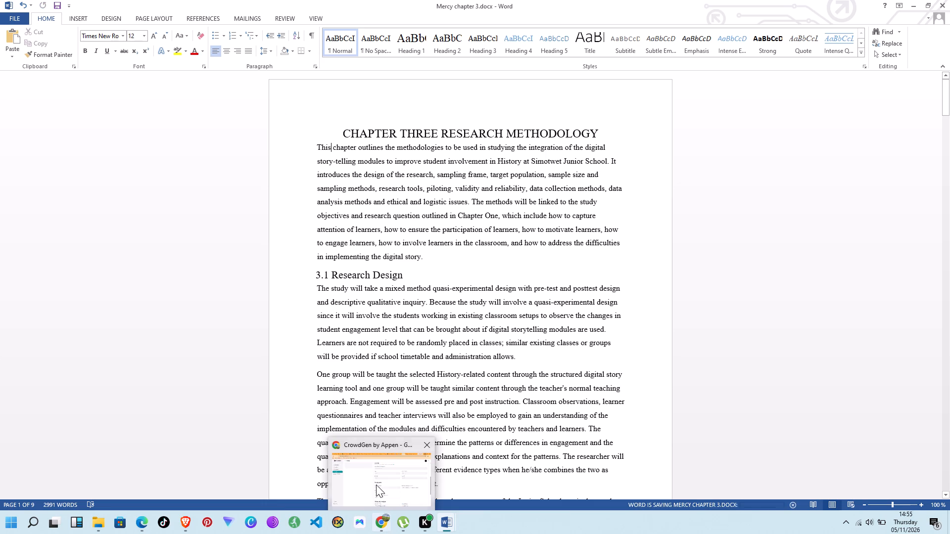
Switch to Chrome and bring up the open page whose title begins with "CHA".
{"action": "left_click", "coordinate": [376, 483]}
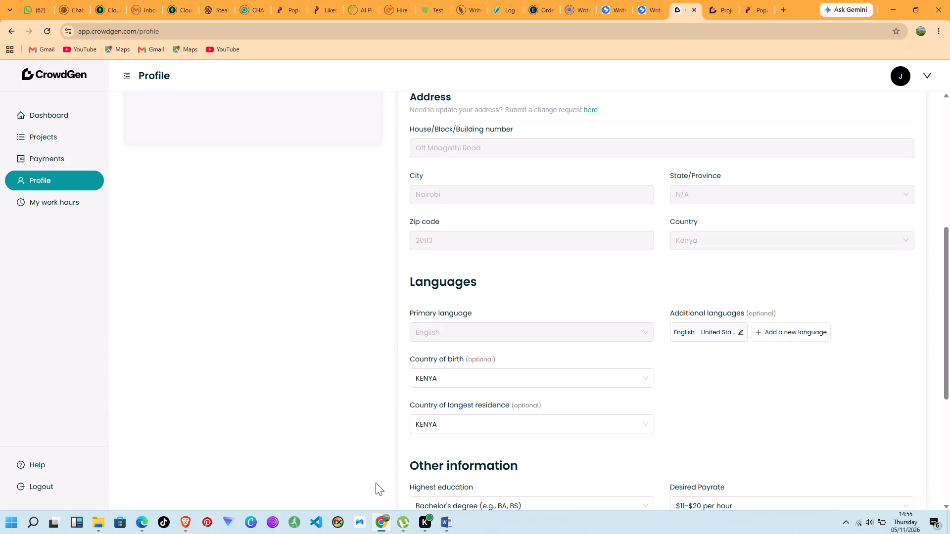
{"action": "left_click", "coordinate": [254, 8]}
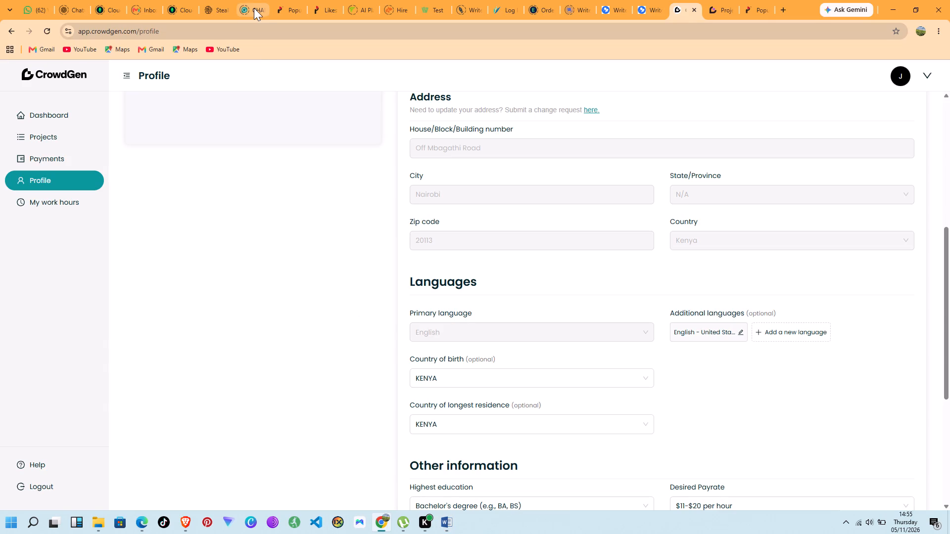
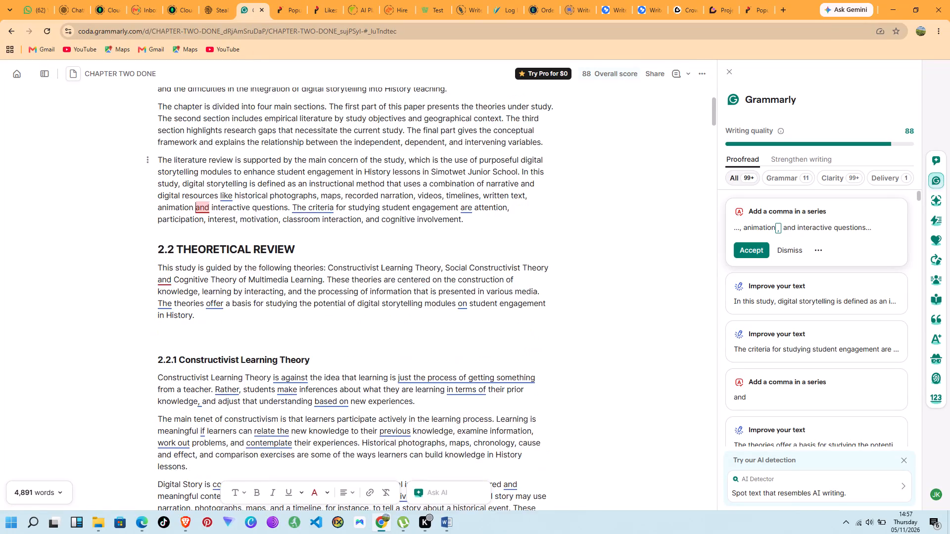
Leave the CHAPTER TWO DONE document in Grammarly and go back to the previously visited page.
{"action": "scroll", "coordinate": [251, 202], "scroll_direction": "up", "scroll_amount": 3}
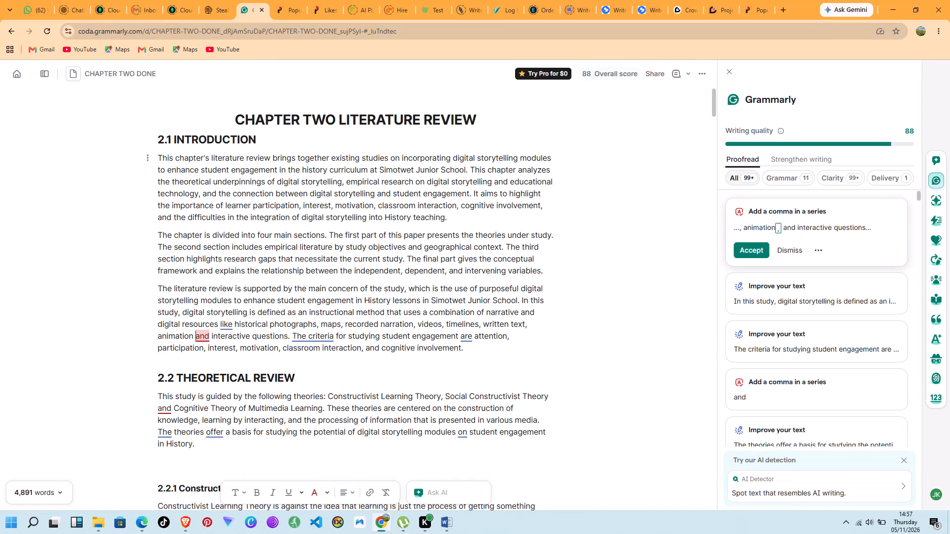
{"action": "scroll", "coordinate": [251, 202], "scroll_direction": "up", "scroll_amount": 8}
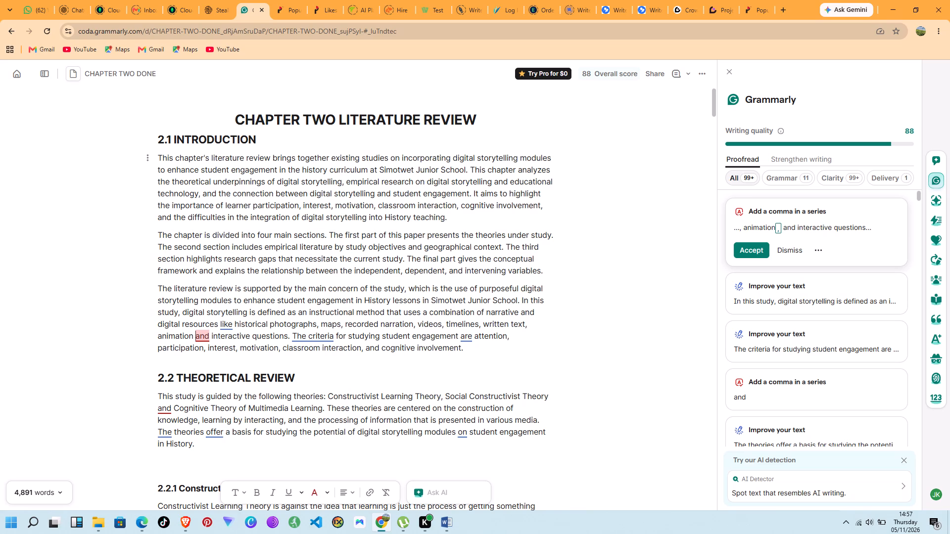
{"action": "left_click", "coordinate": [9, 29]}
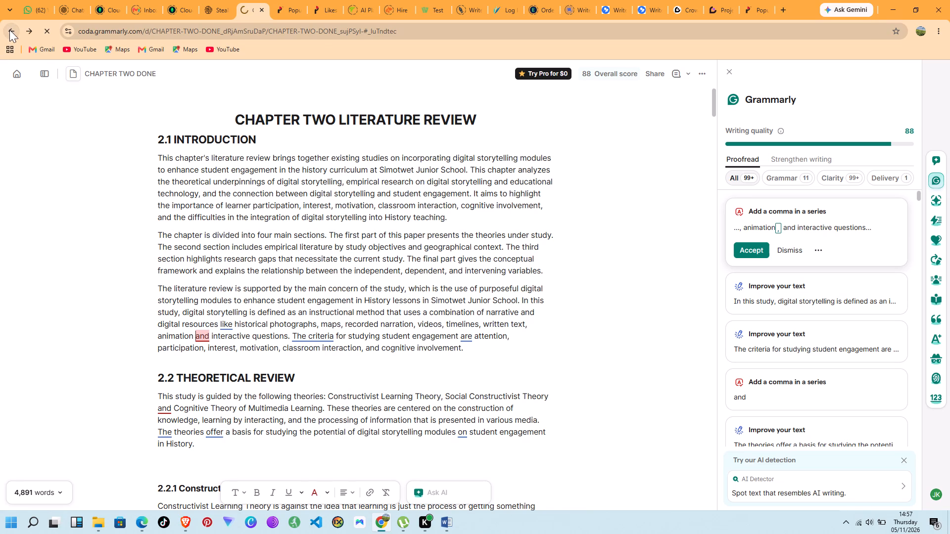
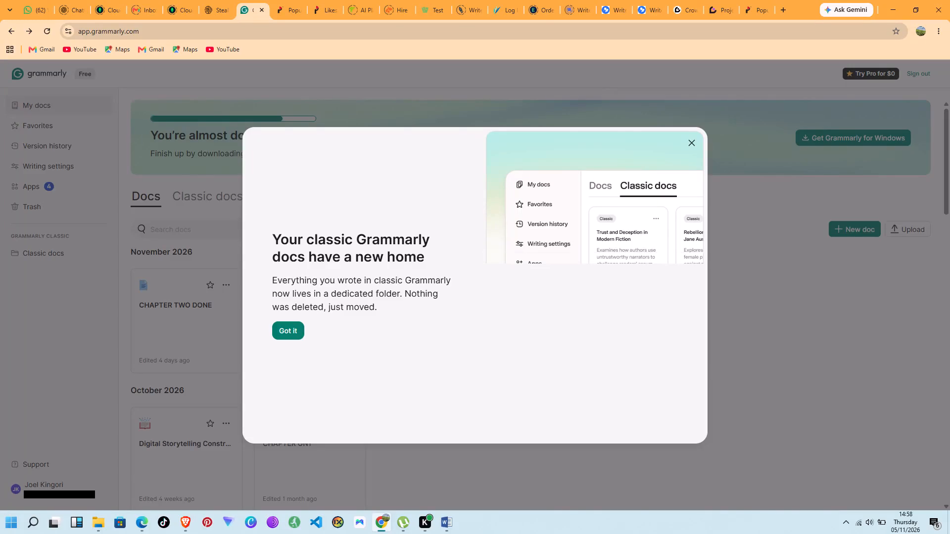
Dismiss the notice about classic docs and upload the file "Mercy chapter 3.docx" from the Desktop to Grammarly.
{"action": "left_click", "coordinate": [284, 326]}
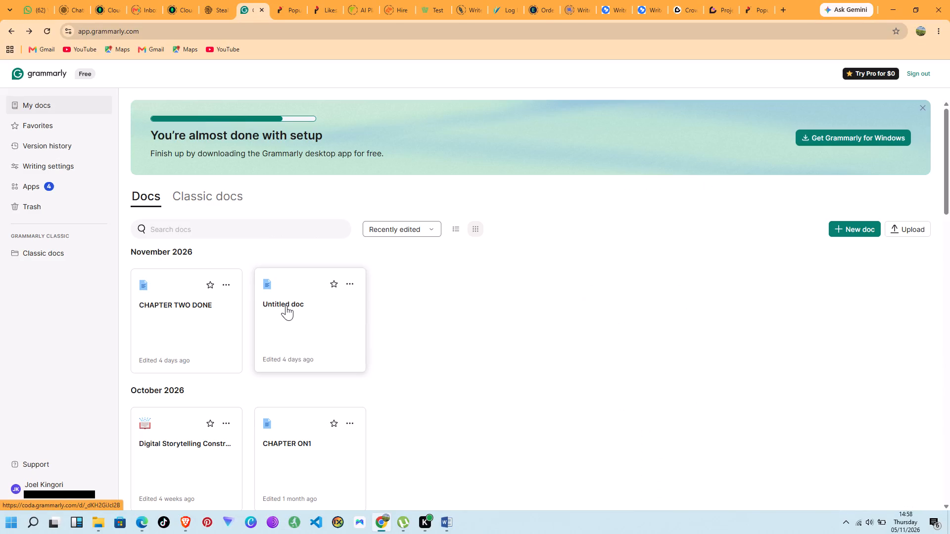
{"action": "left_click", "coordinate": [894, 228]}
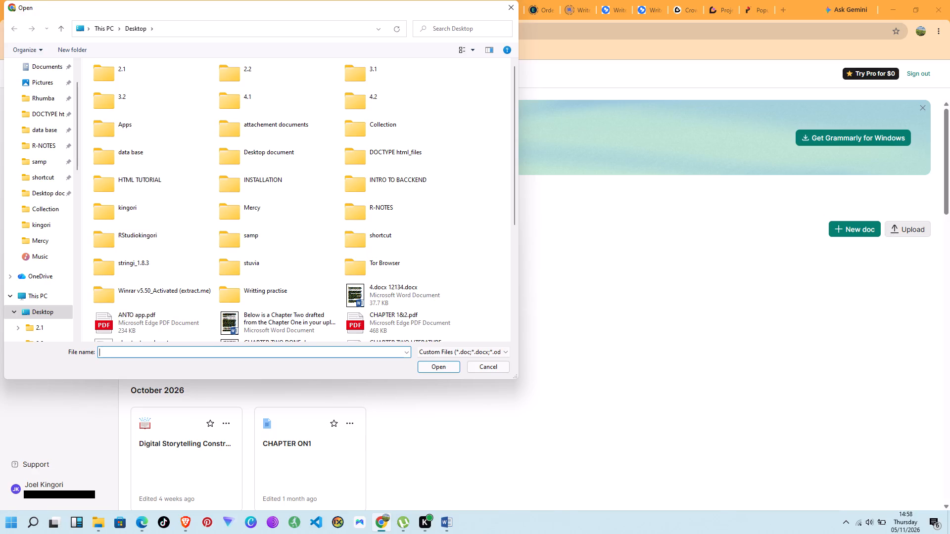
{"action": "key", "text": "c"}
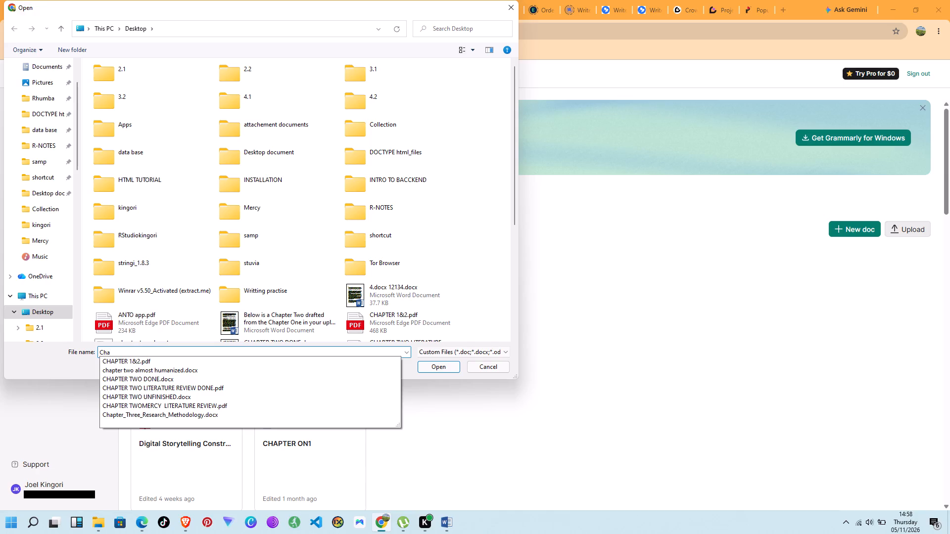
{"action": "key", "text": "p"}
{"action": "key", "text": "BackSpace"}
{"action": "key", "text": "BackSpace"}
{"action": "key", "text": "BackSpace"}
{"action": "key", "text": "BackSpace"}
{"action": "type", "text": "MER"}
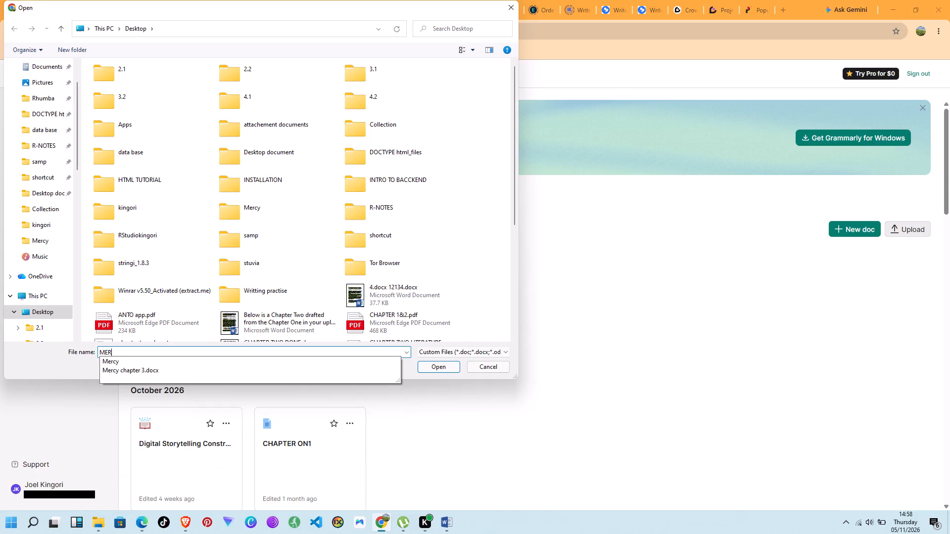
{"action": "left_click", "coordinate": [131, 370]}
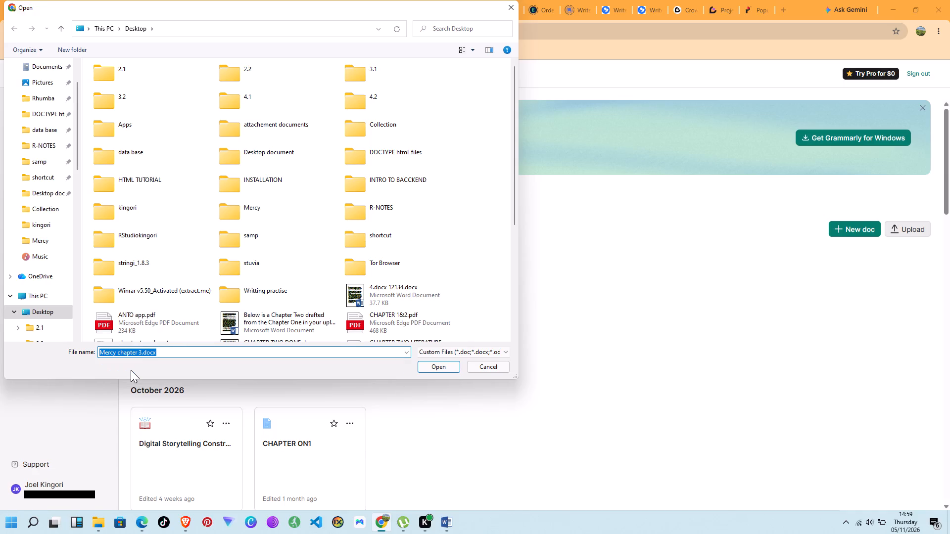
{"action": "left_click", "coordinate": [436, 365]}
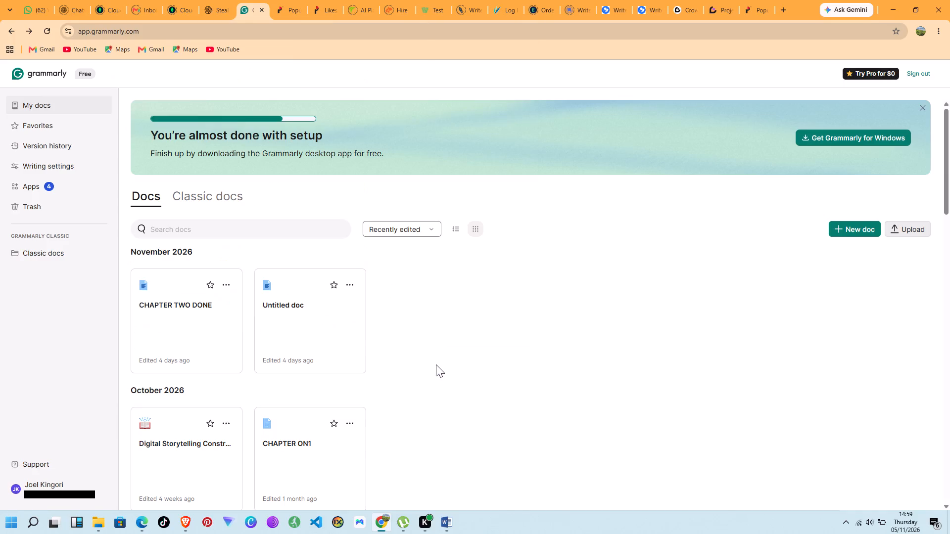
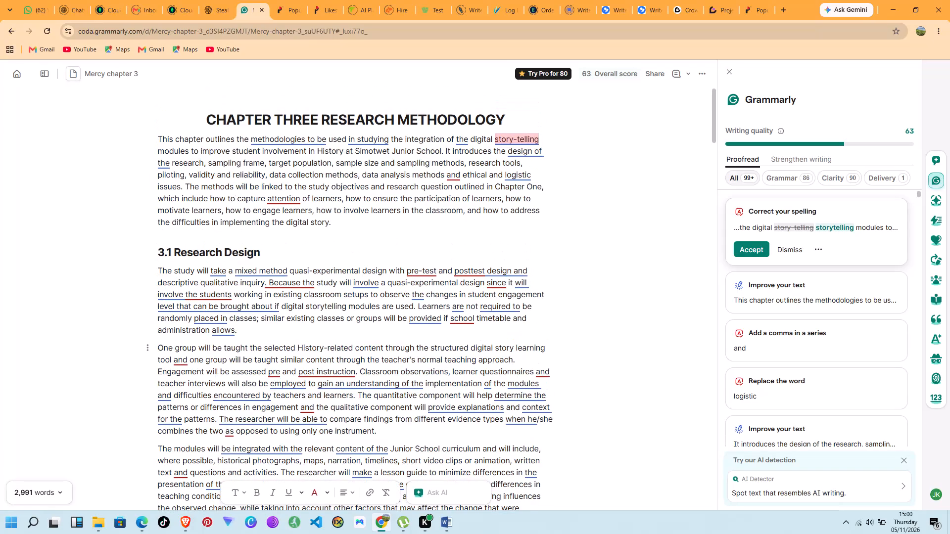
In the chapter's opening sentence, accept the "storytelling" spelling correction and the sample rewrite using "methods used to study".
{"action": "scroll", "coordinate": [435, 364], "scroll_direction": "up", "scroll_amount": 5}
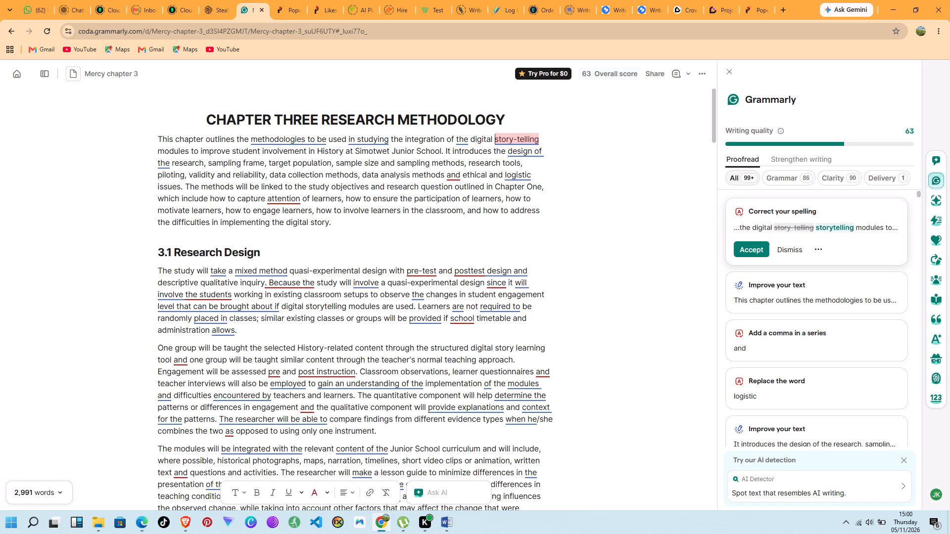
{"action": "left_click", "coordinate": [760, 252]}
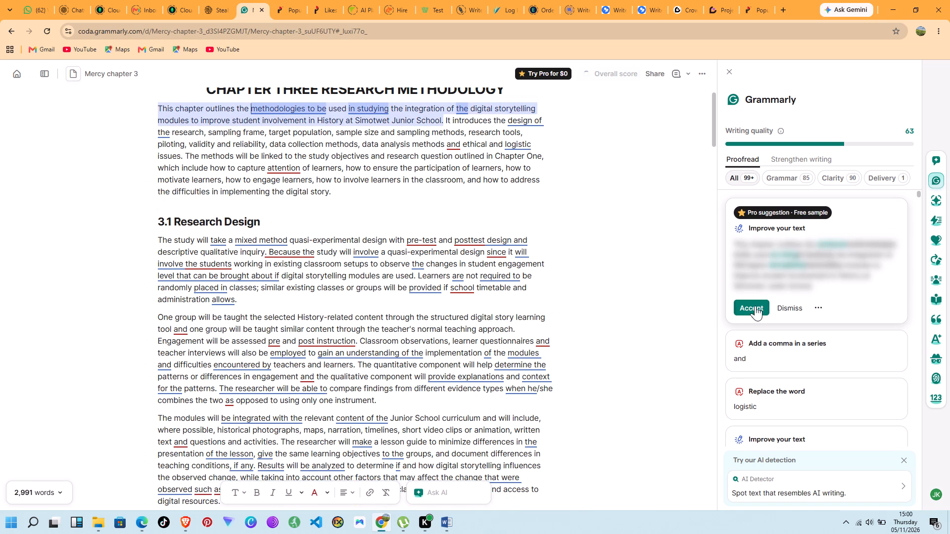
{"action": "left_click", "coordinate": [753, 311]}
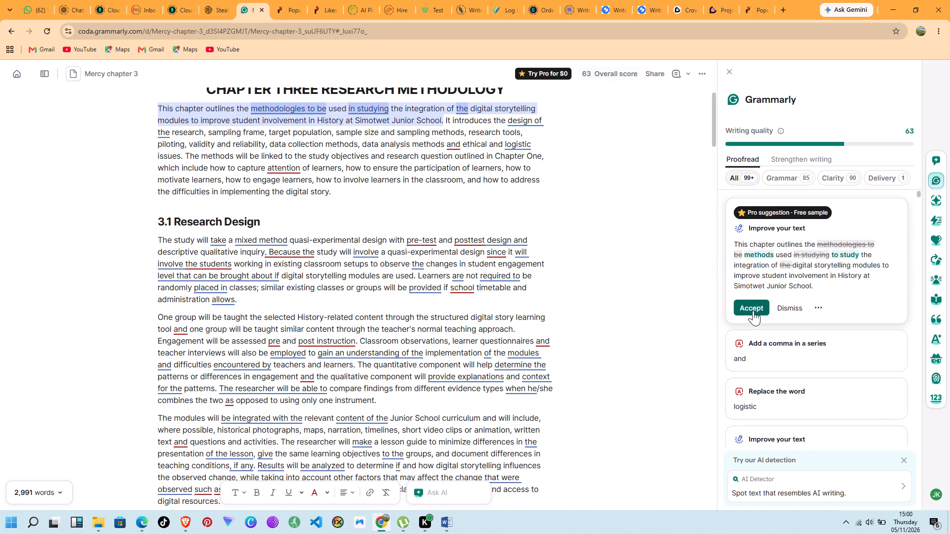
{"action": "left_click", "coordinate": [746, 305]}
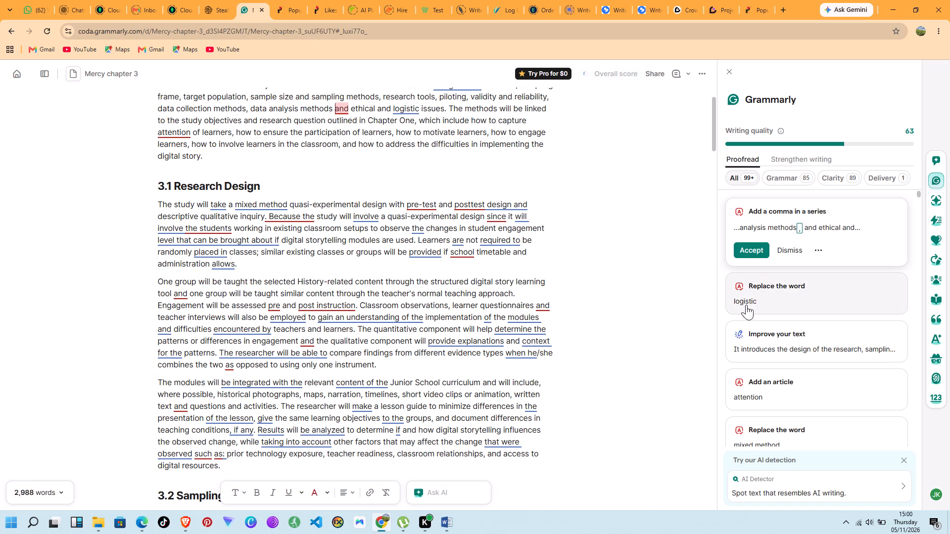
Accept the remaining introduction corrections: the comma after "data analysis methods", "logistical", "research design" and "the attention".
{"action": "left_click", "coordinate": [745, 256]}
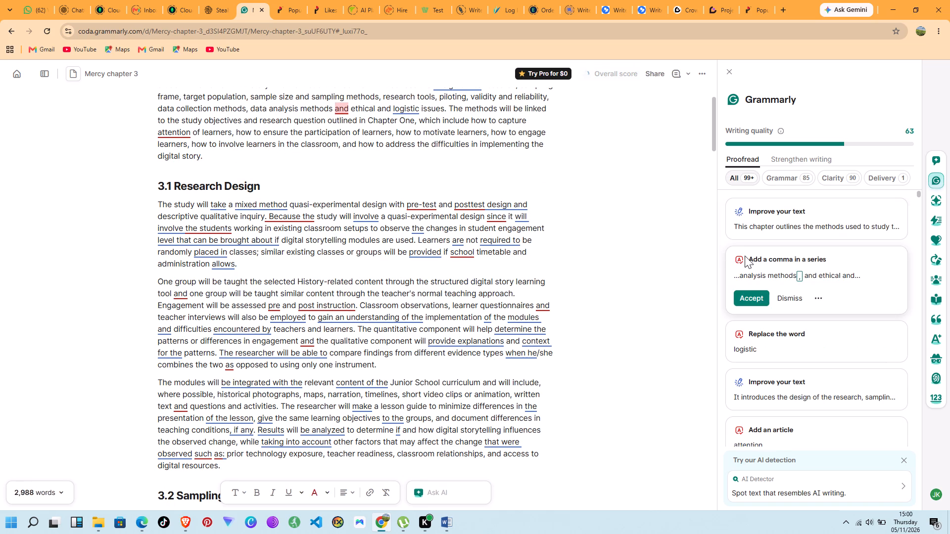
{"action": "left_click", "coordinate": [755, 300]}
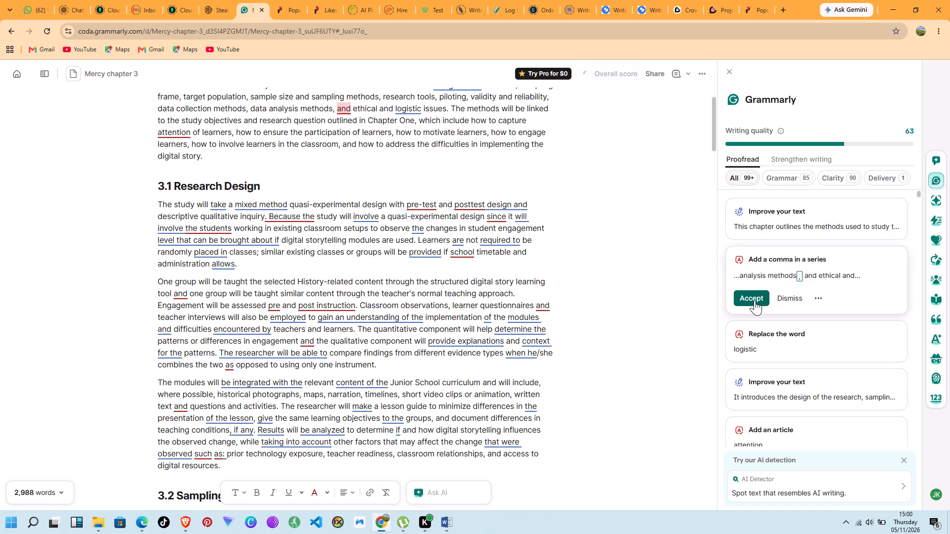
{"action": "left_click", "coordinate": [755, 300]}
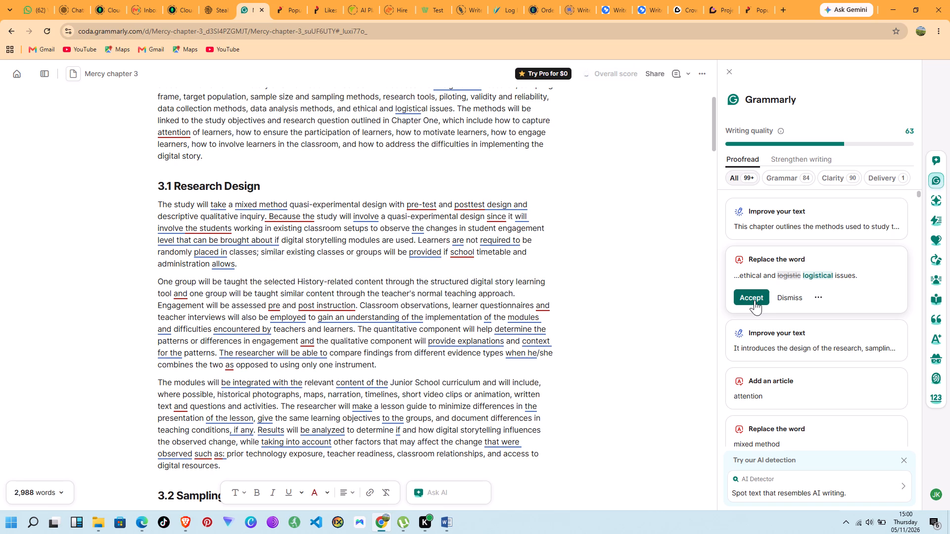
{"action": "left_click", "coordinate": [755, 300]}
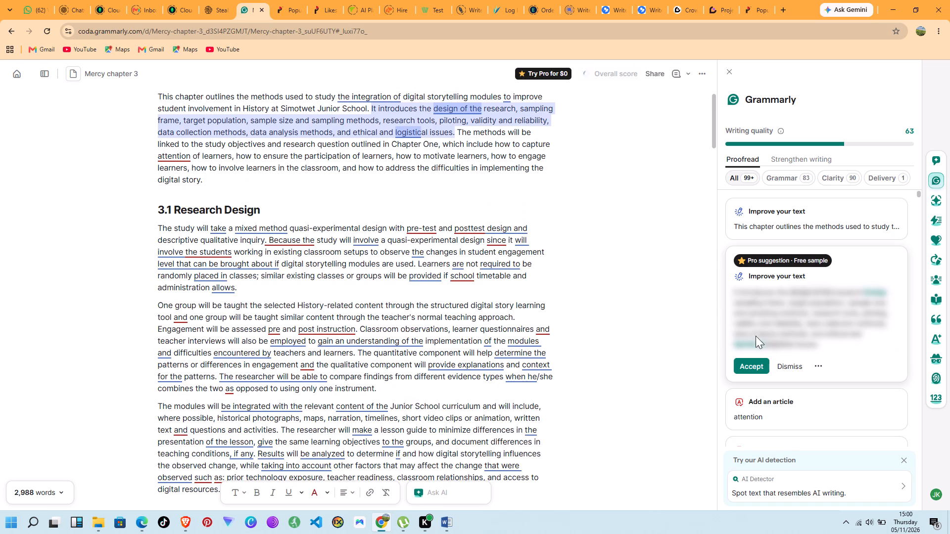
{"action": "left_click", "coordinate": [754, 364]}
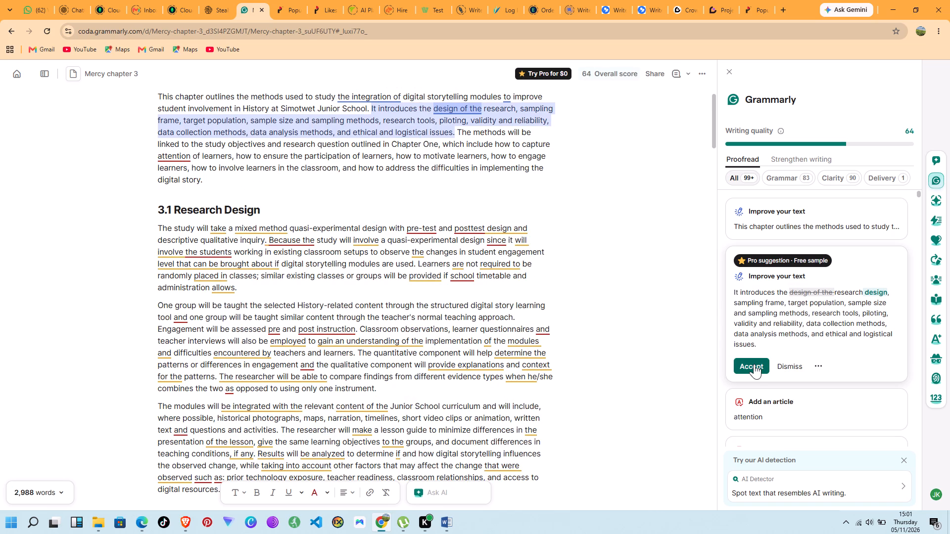
{"action": "left_click", "coordinate": [754, 365]}
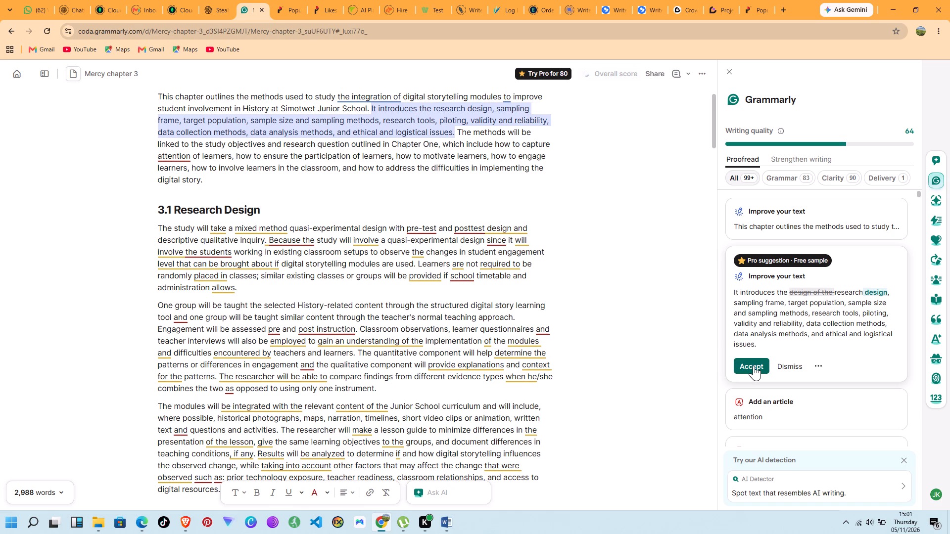
{"action": "left_click", "coordinate": [748, 297]}
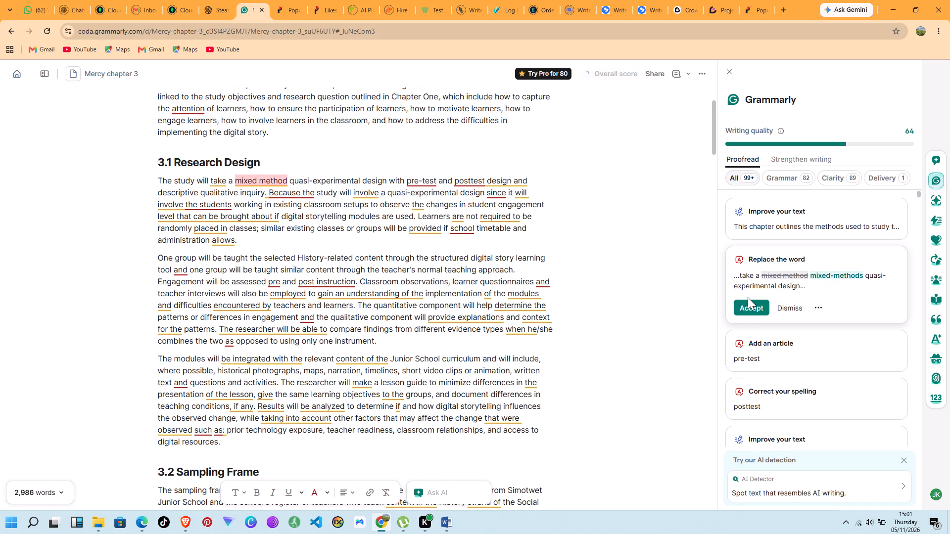
In the first sentence of section 3.1, accept the corrections "mixed-methods", "a pre-test" and "post-test".
{"action": "left_click", "coordinate": [750, 309]}
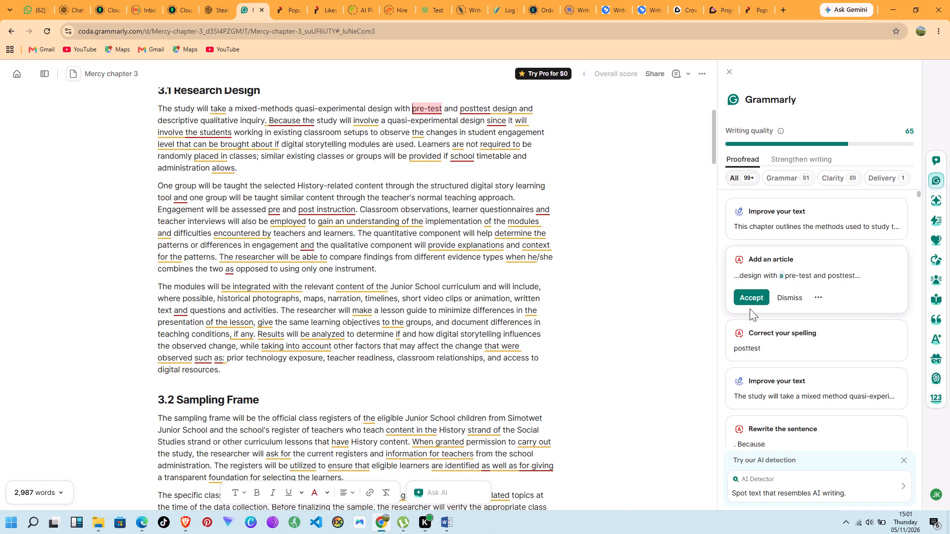
{"action": "left_click", "coordinate": [751, 299]}
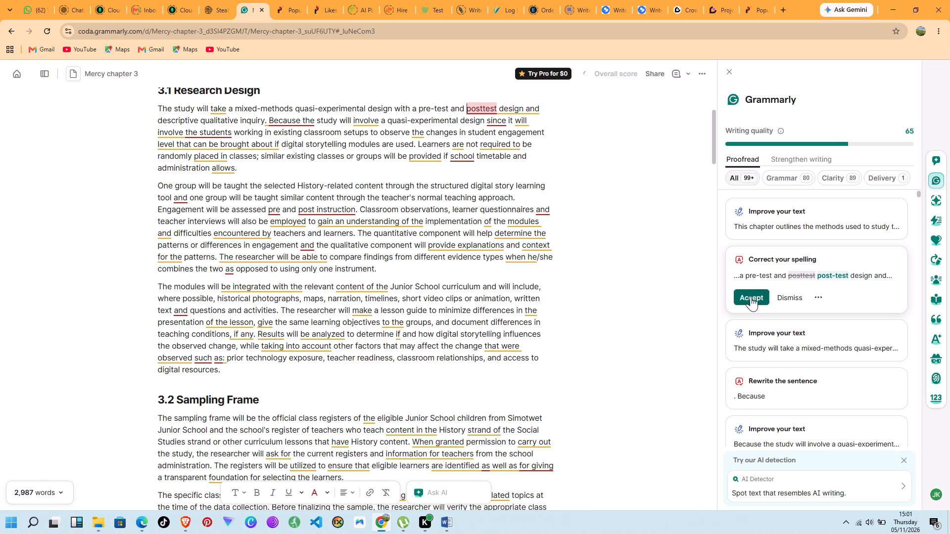
{"action": "left_click", "coordinate": [751, 296]}
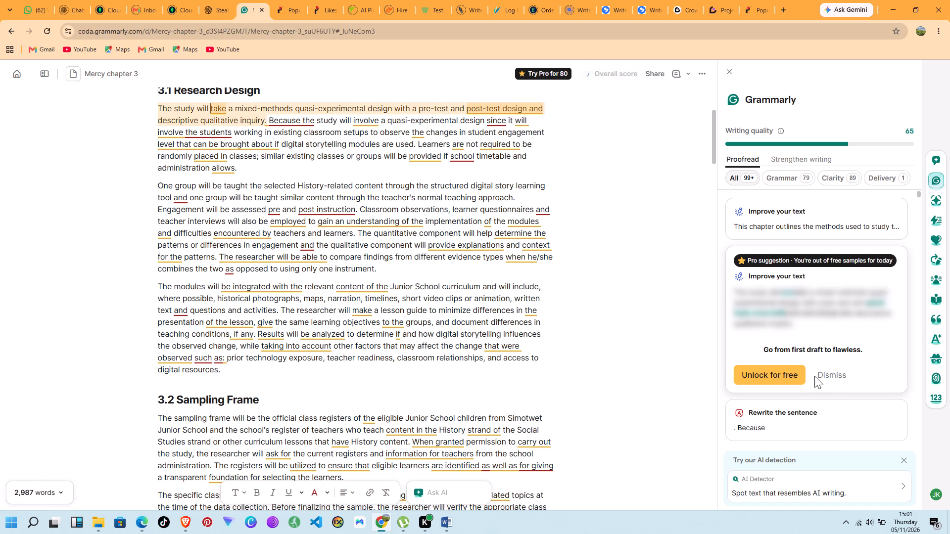
Dismiss the locked Pro suggestions for the first two sentences of section 3.1 Research Design.
{"action": "left_click", "coordinate": [818, 373]}
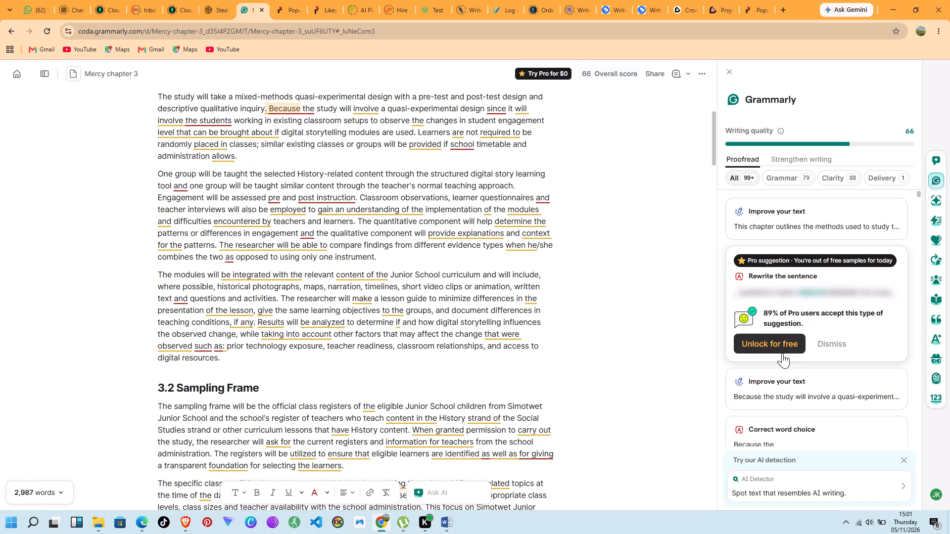
{"action": "left_click", "coordinate": [836, 345]}
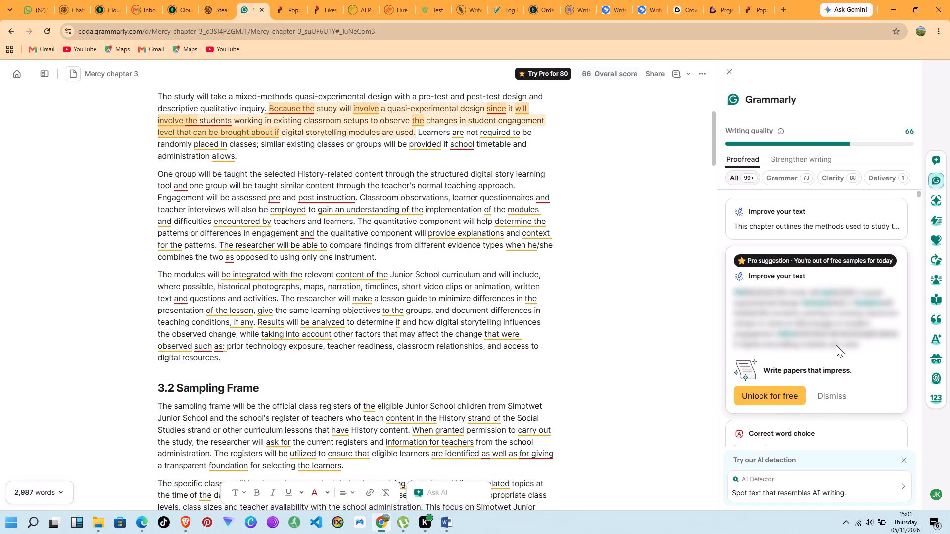
{"action": "left_click", "coordinate": [830, 397]}
In section 3.1's second sentence, accept "The" in place of "Because the" and try replacing "since" with ", as".
{"action": "left_click", "coordinate": [746, 292]}
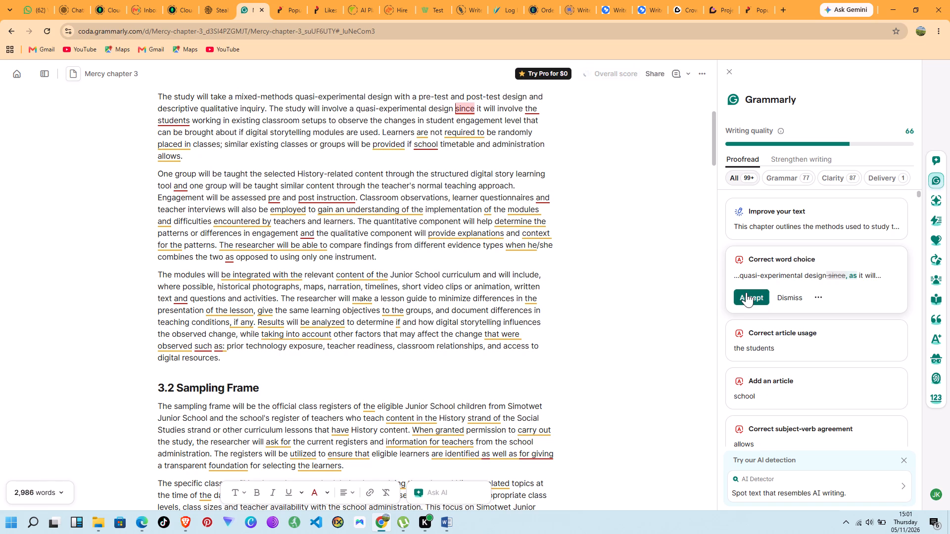
{"action": "left_click", "coordinate": [747, 301]}
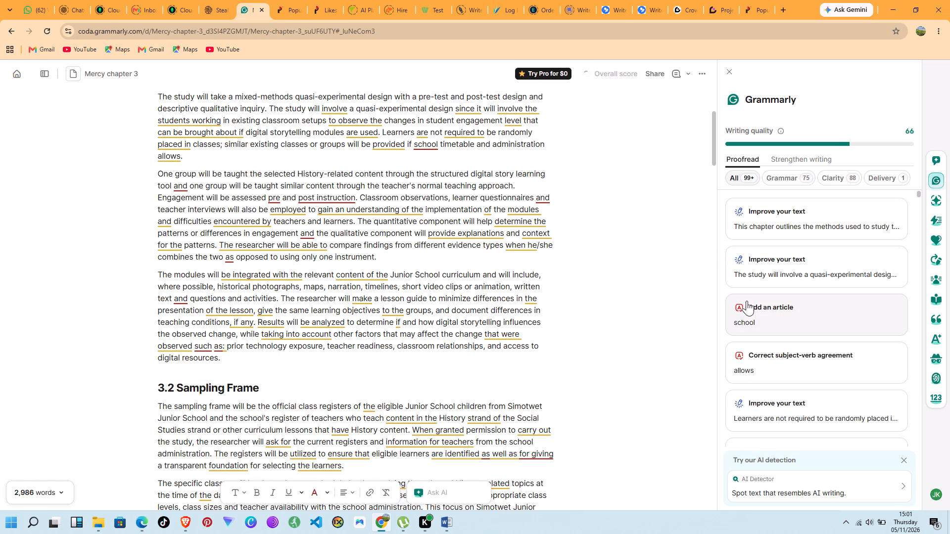
In the sentence on placing learners in classes, accept "the school timetable" and "allow", and dismiss its locked Pro rewrite.
{"action": "left_click", "coordinate": [754, 319]}
{"action": "left_click", "coordinate": [755, 344]}
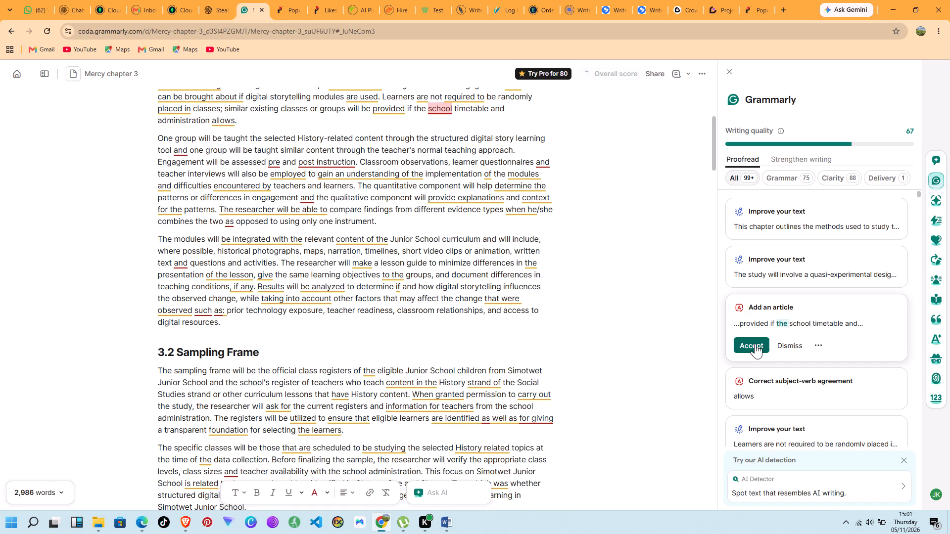
{"action": "left_click", "coordinate": [755, 344]}
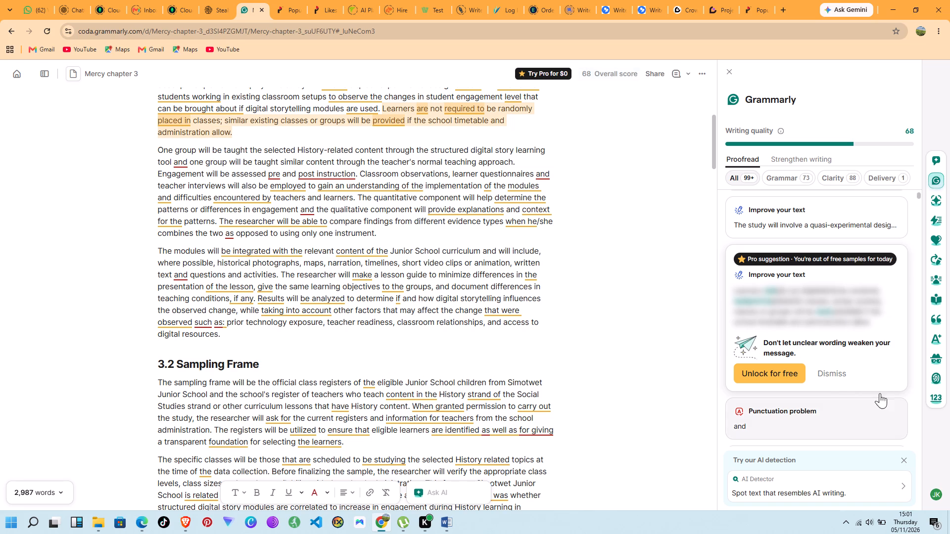
{"action": "left_click", "coordinate": [823, 376]}
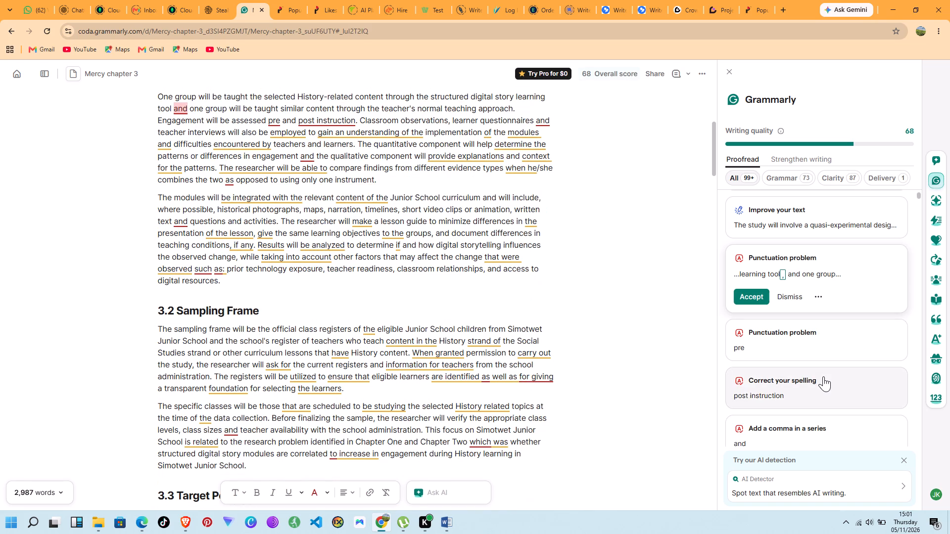
In the "One group" paragraph, accept the commas after "tool" and "learner questionnaires", plus "pre-" and "post-instruction".
{"action": "left_click", "coordinate": [754, 300]}
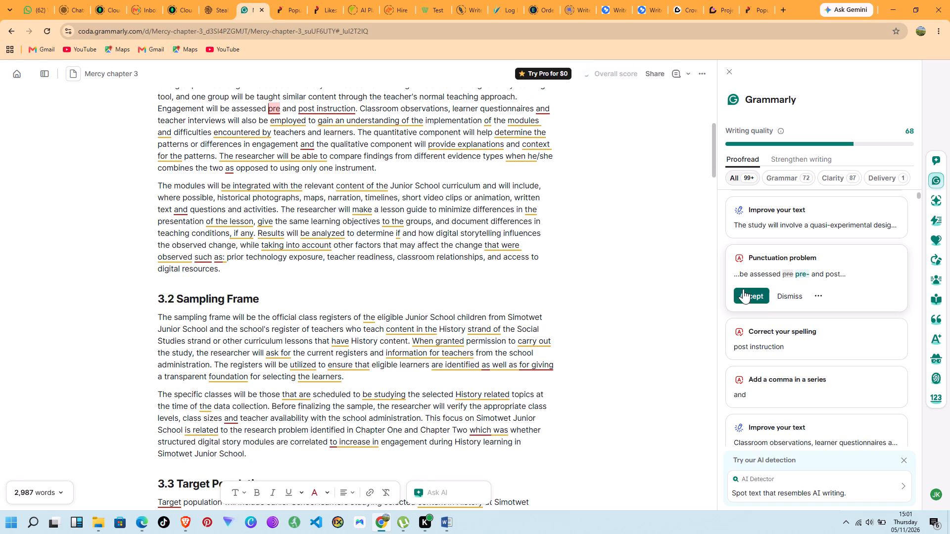
{"action": "left_click", "coordinate": [743, 294]}
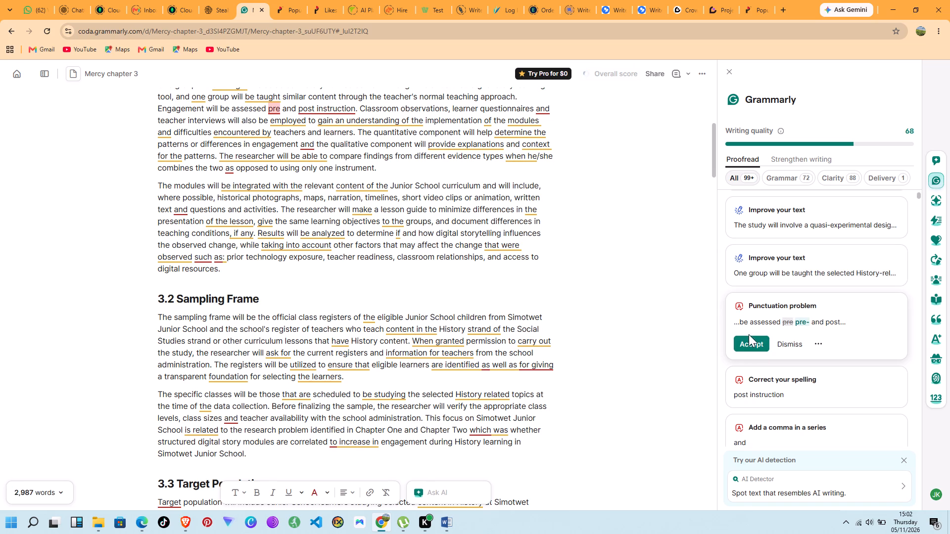
{"action": "left_click", "coordinate": [747, 345]}
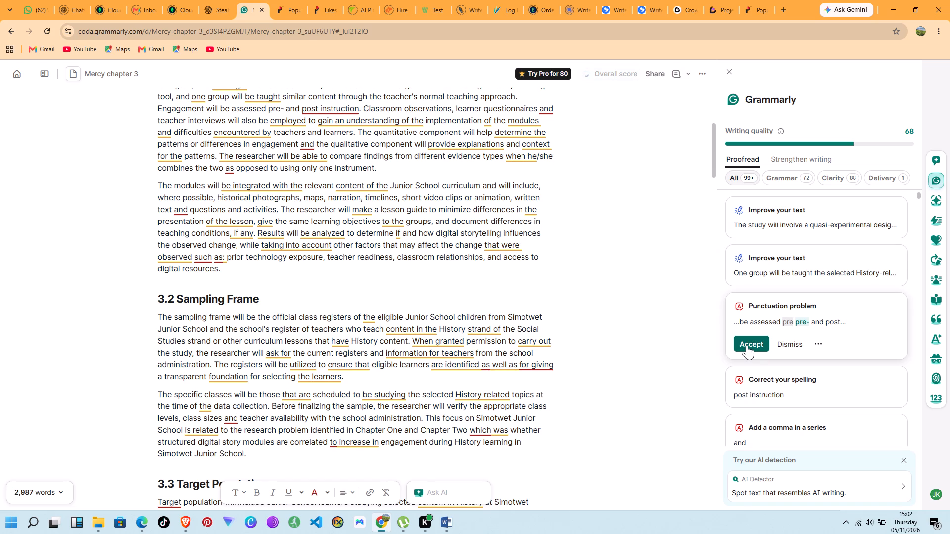
{"action": "left_click", "coordinate": [747, 345]}
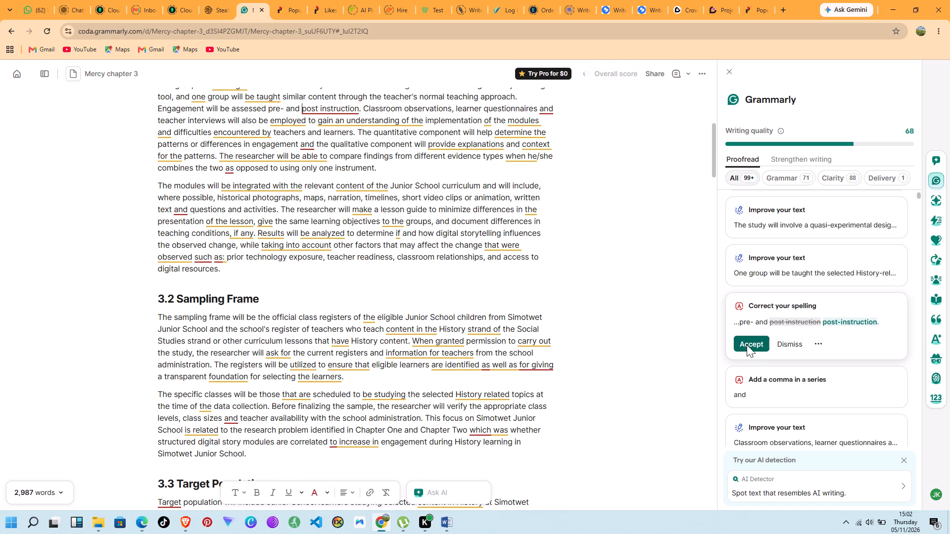
{"action": "left_click", "coordinate": [759, 319]}
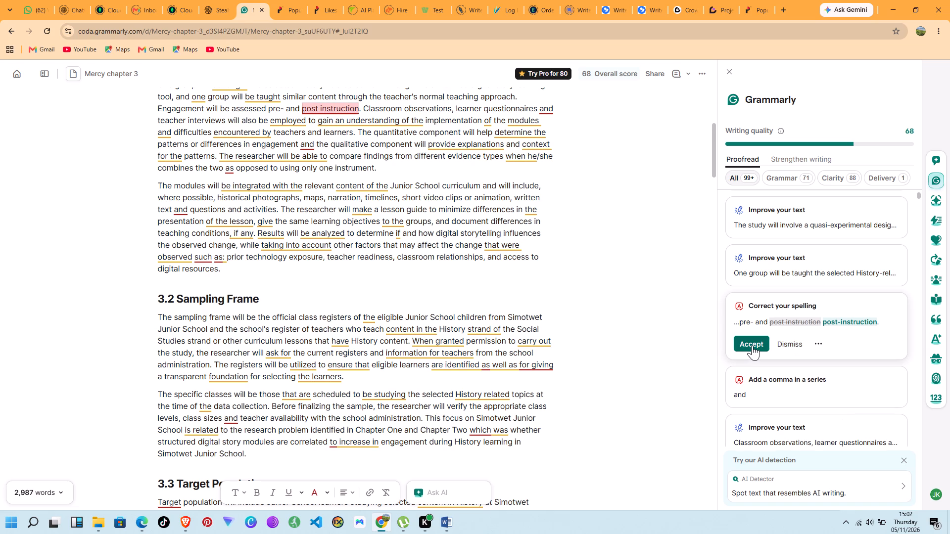
{"action": "left_click", "coordinate": [752, 347]}
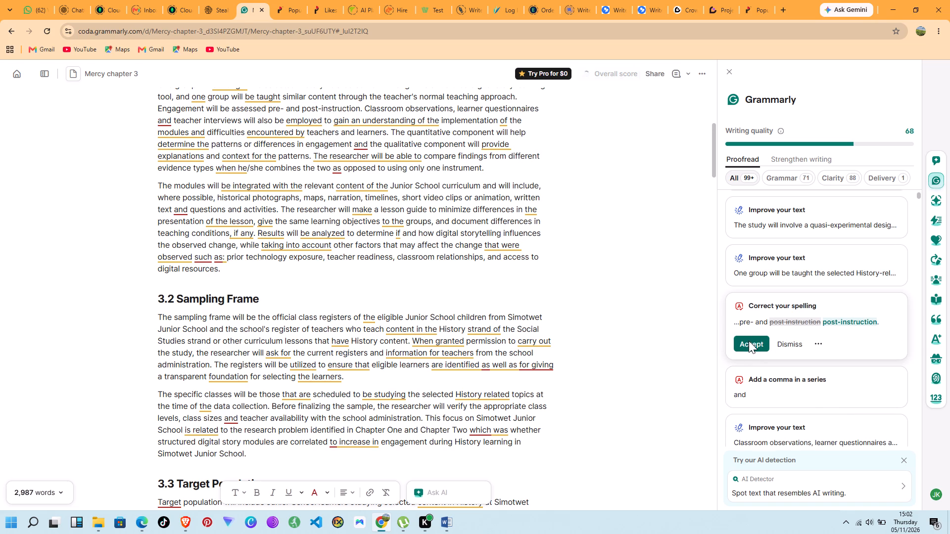
{"action": "left_click", "coordinate": [749, 353]}
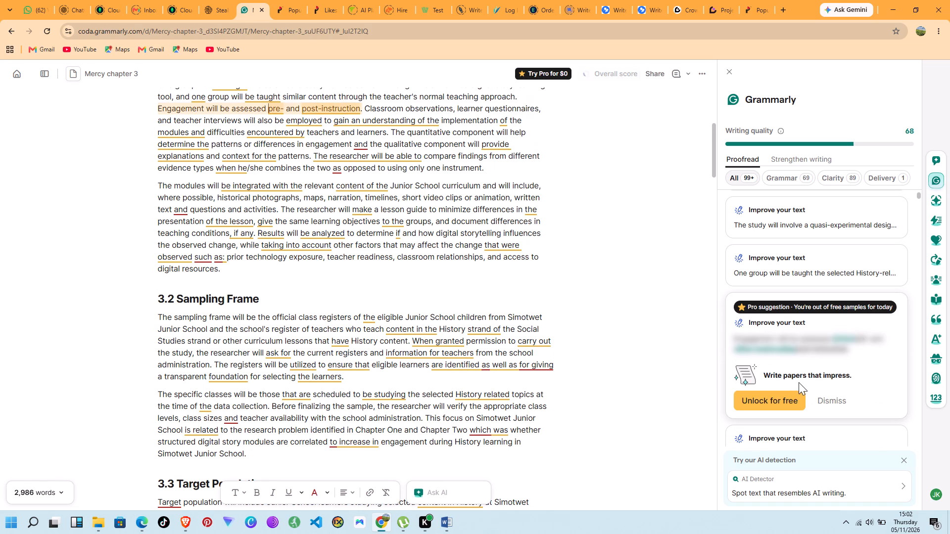
Dismiss the locked Pro rewrites for the "Engagement will be assessed" and "Classroom observations" sentences.
{"action": "left_click", "coordinate": [835, 395]}
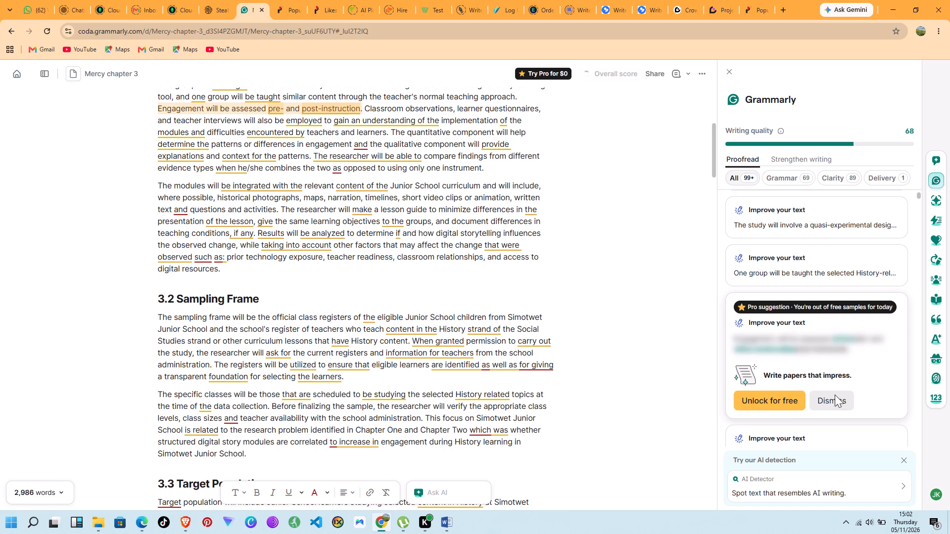
{"action": "scroll", "coordinate": [815, 383], "scroll_direction": "down", "scroll_amount": 3}
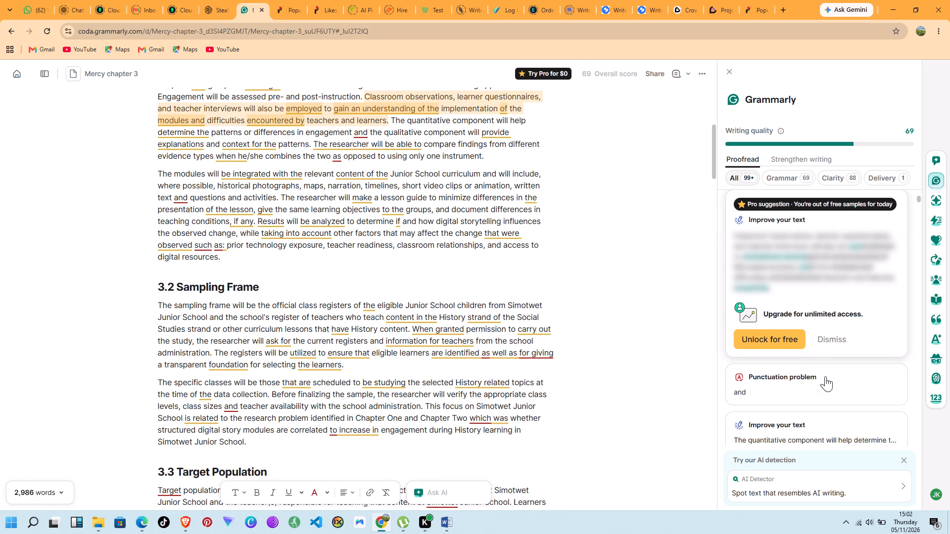
{"action": "scroll", "coordinate": [819, 338], "scroll_direction": "down", "scroll_amount": 3}
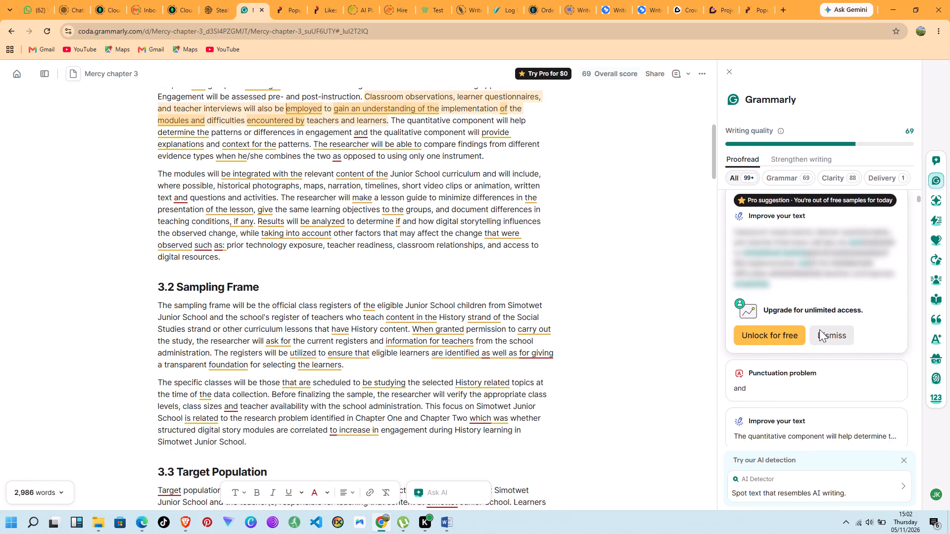
{"action": "left_click", "coordinate": [822, 234]}
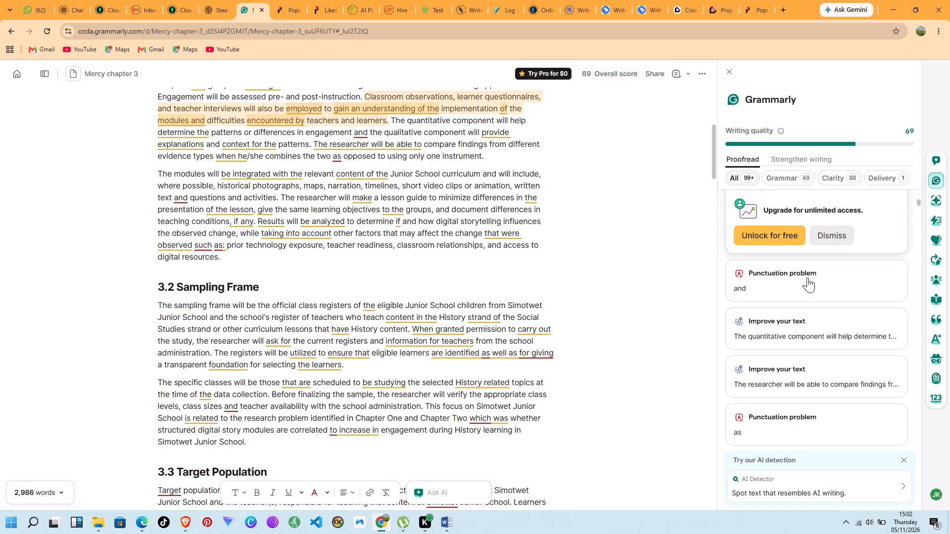
In the paragraph on the quantitative and qualitative components, accept the commas after "differences in engagement" and "combines the two".
{"action": "left_click", "coordinate": [807, 277]}
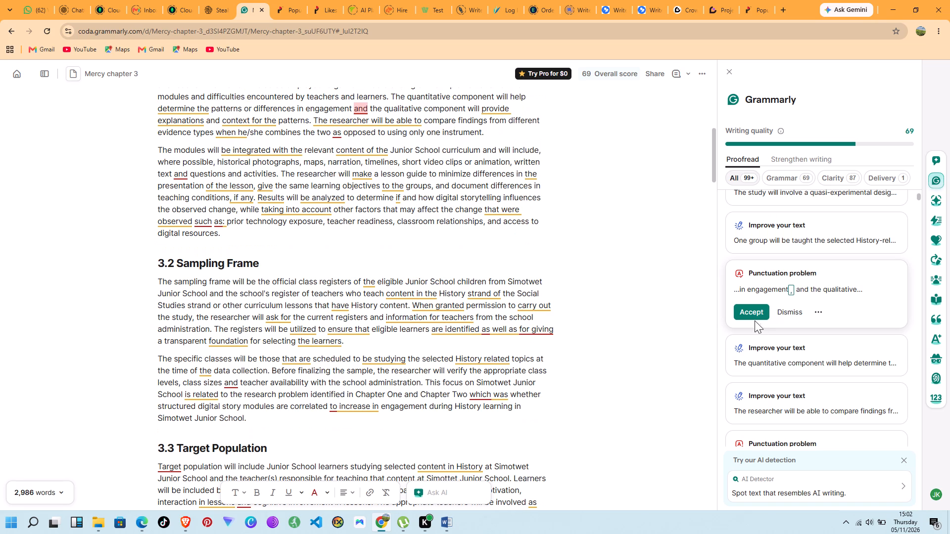
{"action": "left_click", "coordinate": [747, 311]}
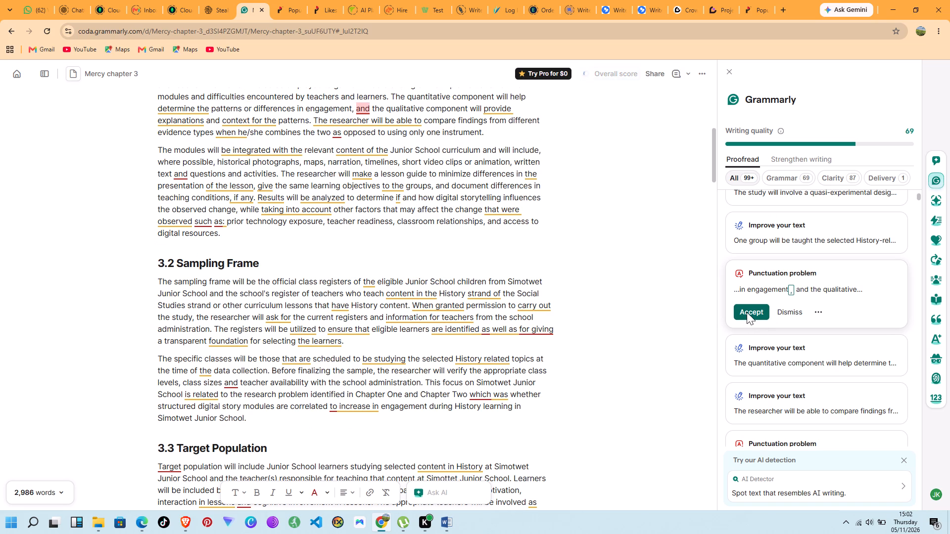
{"action": "scroll", "coordinate": [768, 299], "scroll_direction": "down", "scroll_amount": 5}
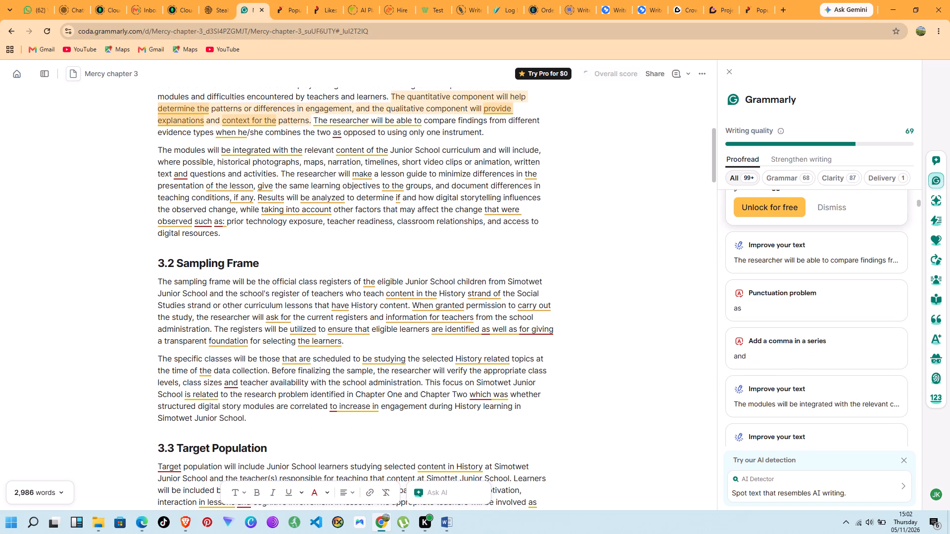
{"action": "left_click", "coordinate": [770, 292]}
{"action": "scroll", "coordinate": [779, 344], "scroll_direction": "down", "scroll_amount": 3}
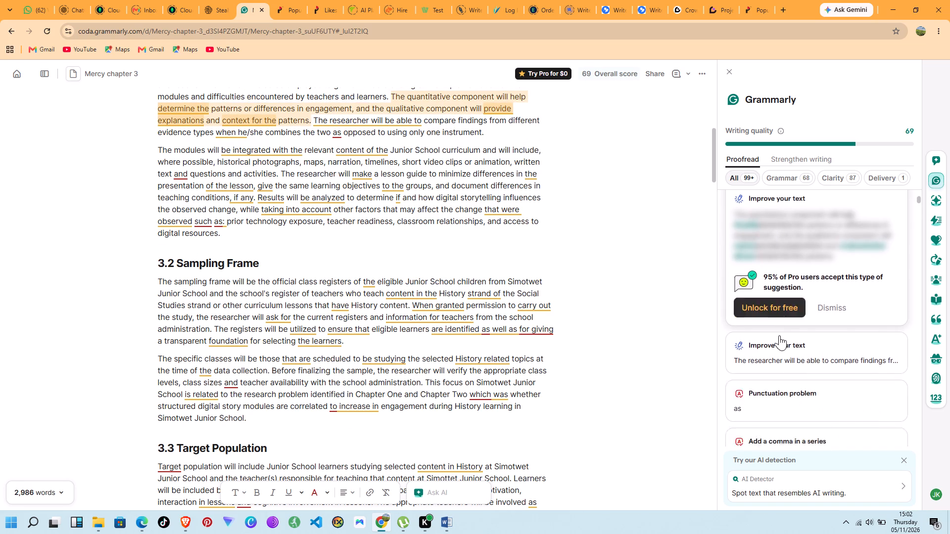
{"action": "left_click", "coordinate": [778, 324]}
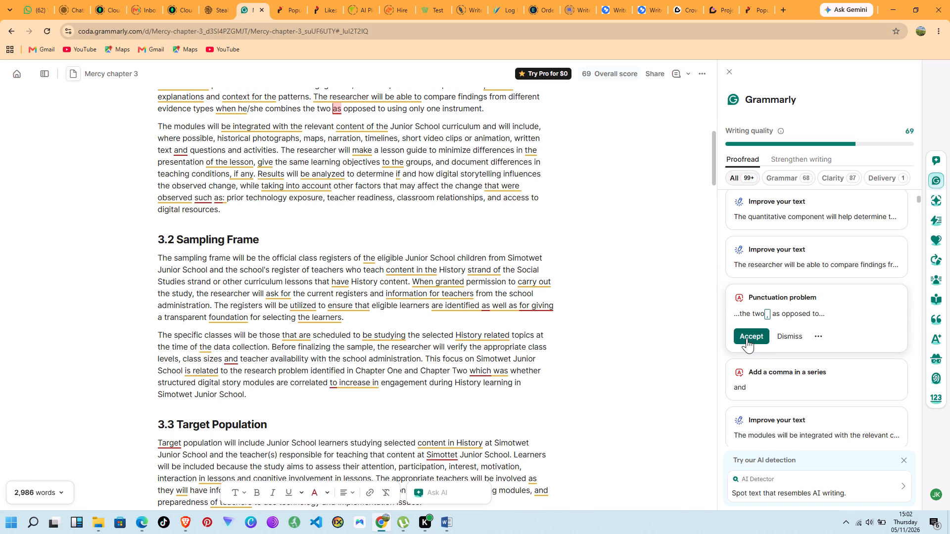
{"action": "left_click", "coordinate": [747, 338]}
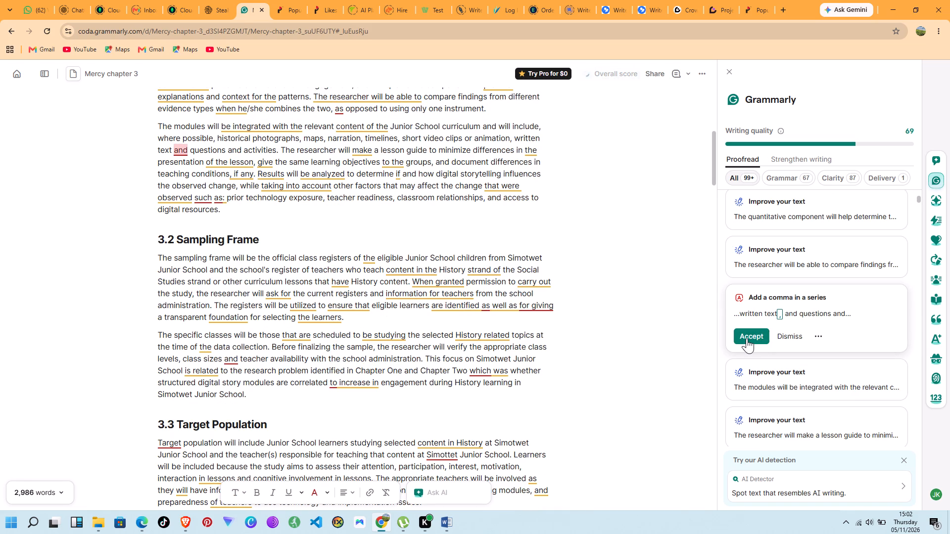
In the "The modules" paragraph, accept the commas after "written text" and "observed", "was" for "were", and the colon's removal after "such as".
{"action": "left_click", "coordinate": [747, 338]}
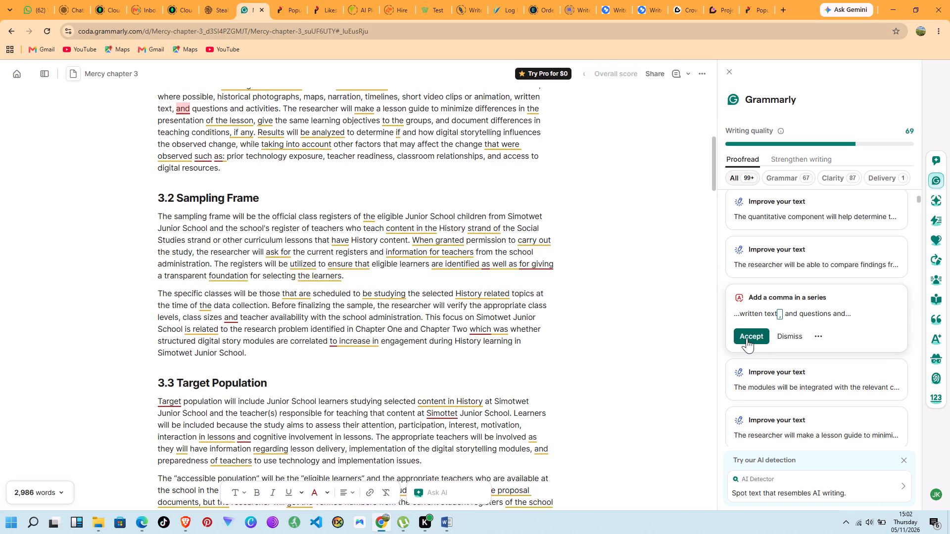
{"action": "scroll", "coordinate": [746, 338], "scroll_direction": "down", "scroll_amount": 1}
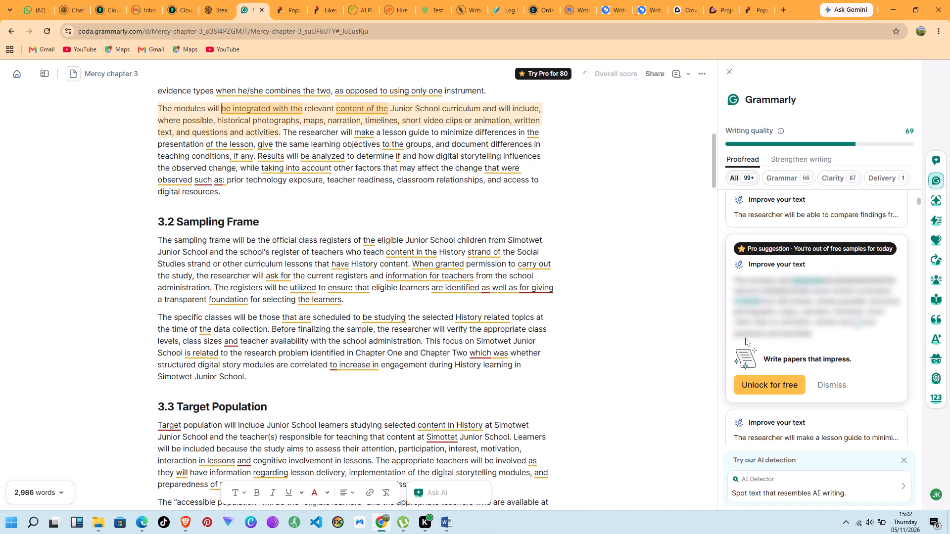
{"action": "scroll", "coordinate": [769, 328], "scroll_direction": "down", "scroll_amount": 4}
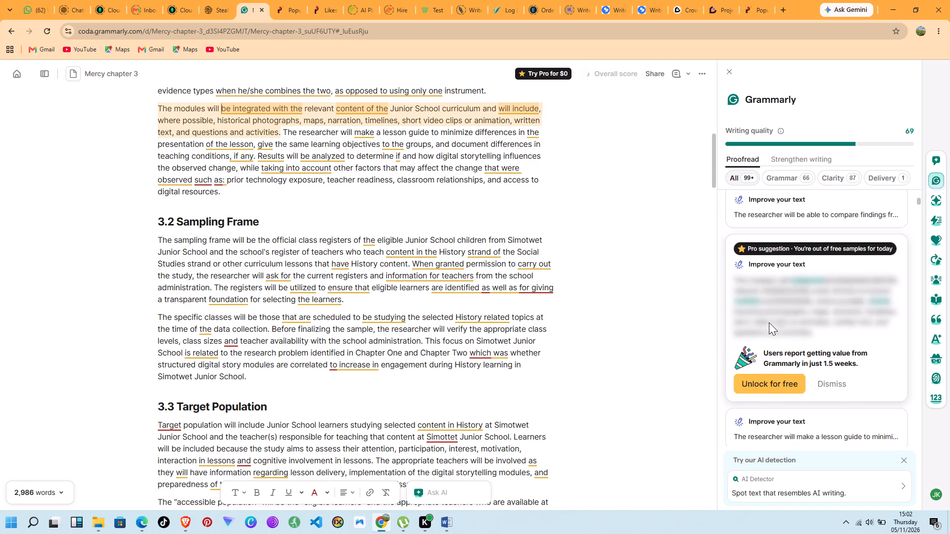
{"action": "left_click", "coordinate": [771, 341]}
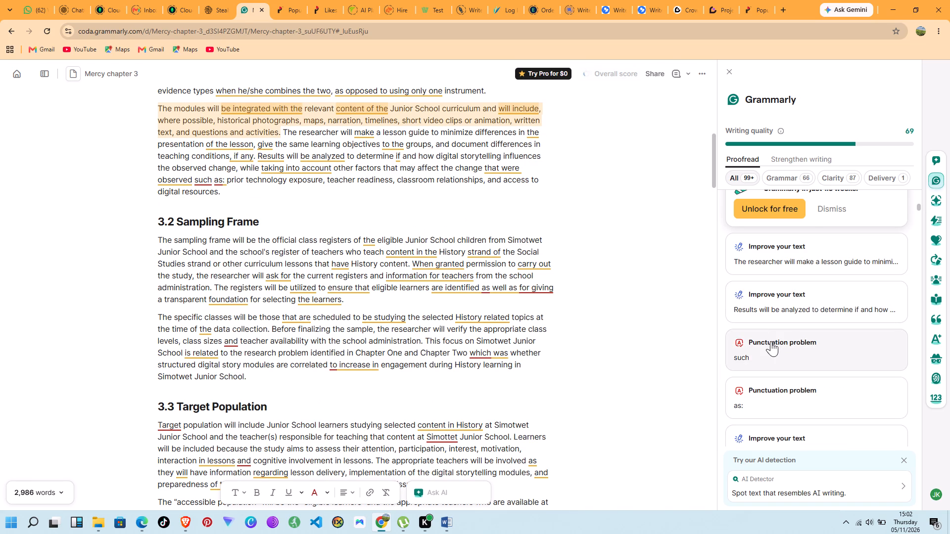
{"action": "left_click", "coordinate": [750, 254]}
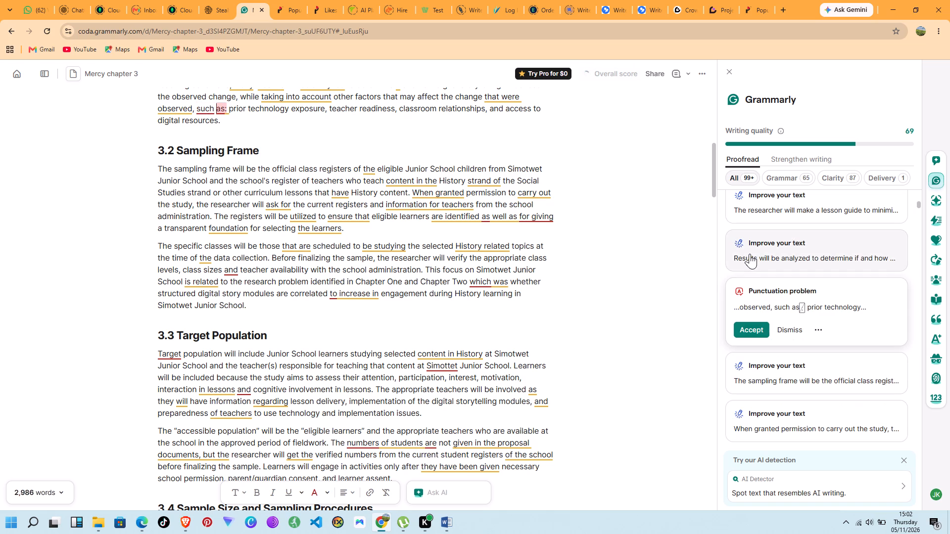
{"action": "left_click", "coordinate": [745, 296]}
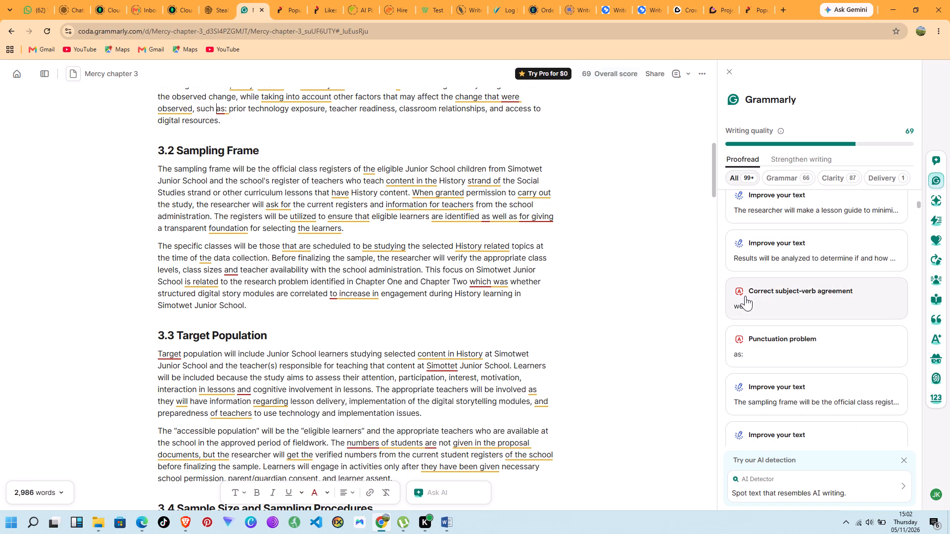
{"action": "left_click", "coordinate": [748, 329]}
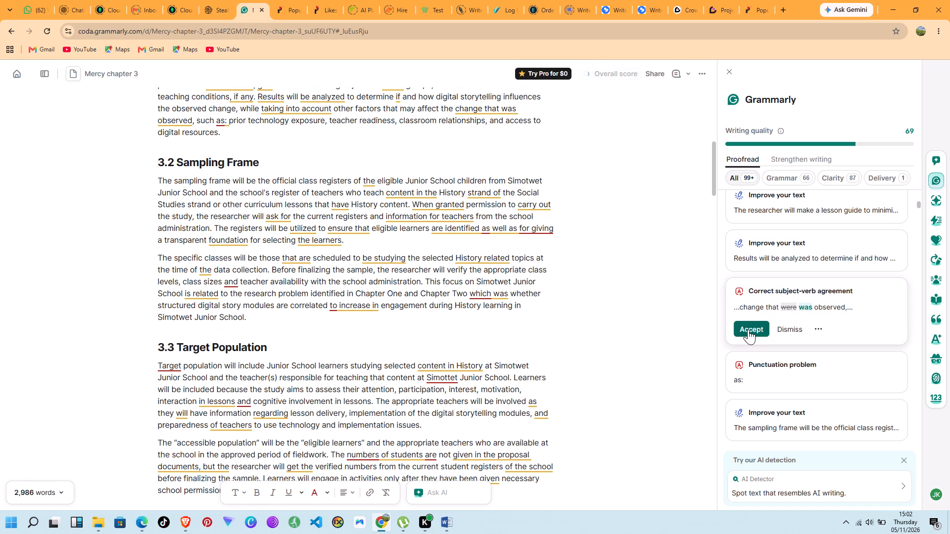
{"action": "left_click", "coordinate": [748, 329]}
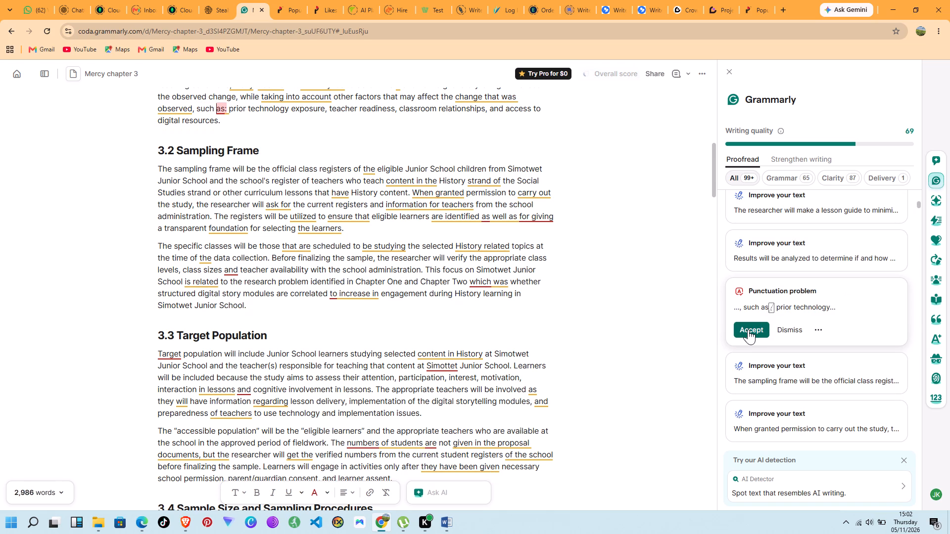
In section 3.2's sentence about the registers, accept the comma after "are identified" and "to provide" in place of "for giving".
{"action": "scroll", "coordinate": [748, 325], "scroll_direction": "down", "scroll_amount": 6}
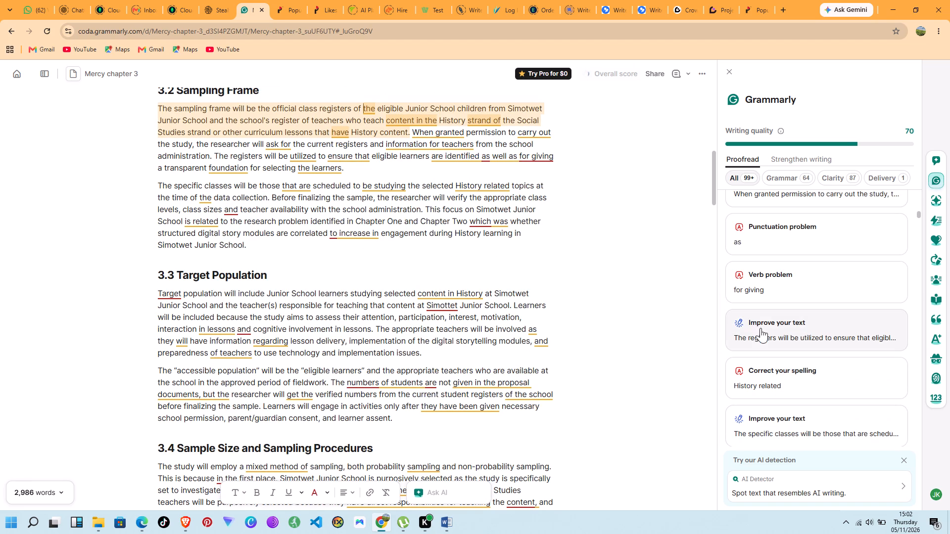
{"action": "scroll", "coordinate": [762, 253], "scroll_direction": "up", "scroll_amount": 1}
{"action": "left_click", "coordinate": [762, 253]}
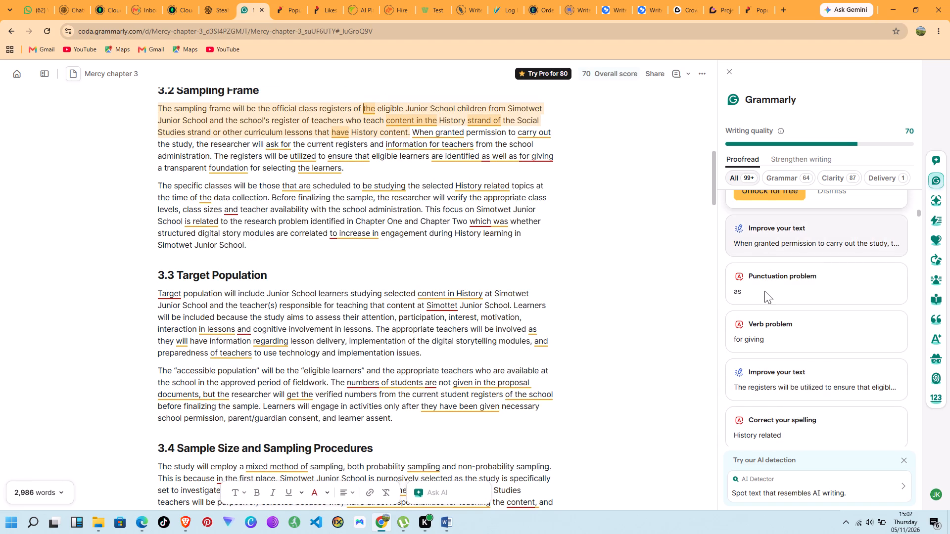
{"action": "left_click", "coordinate": [764, 292]}
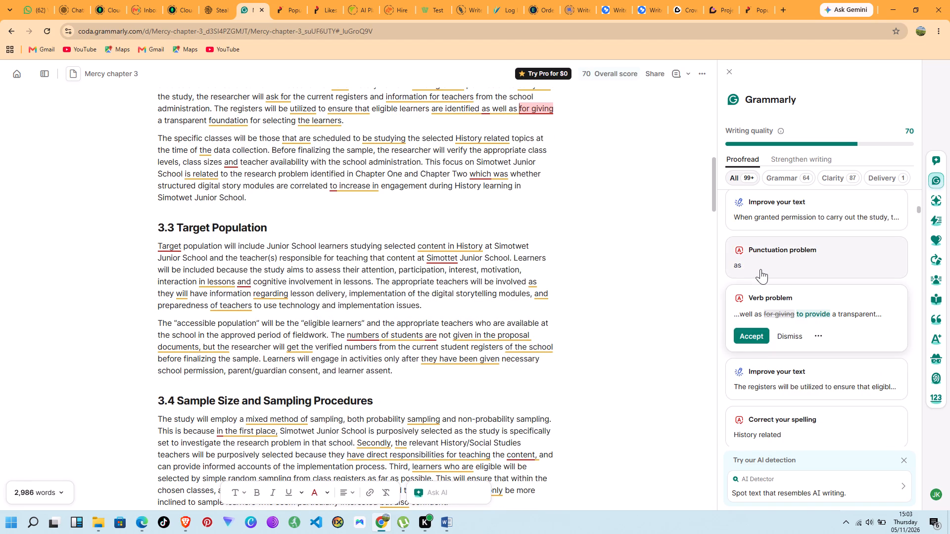
{"action": "left_click", "coordinate": [756, 262]}
{"action": "left_click", "coordinate": [753, 289]}
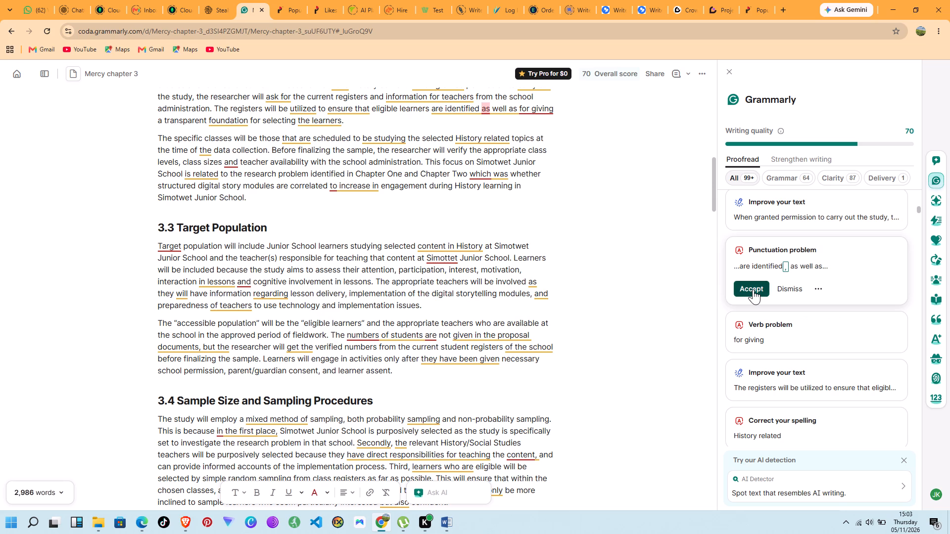
{"action": "left_click", "coordinate": [753, 289]}
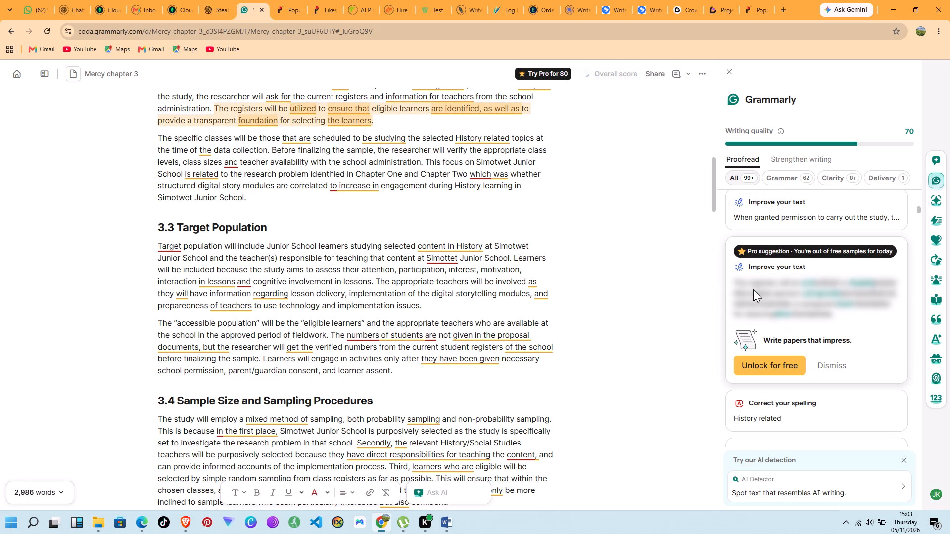
In the "specific classes" paragraph, accept "history-related", the commas after "class sizes" and "Chapter Two", and "with an" before "increase".
{"action": "left_click", "coordinate": [768, 417]}
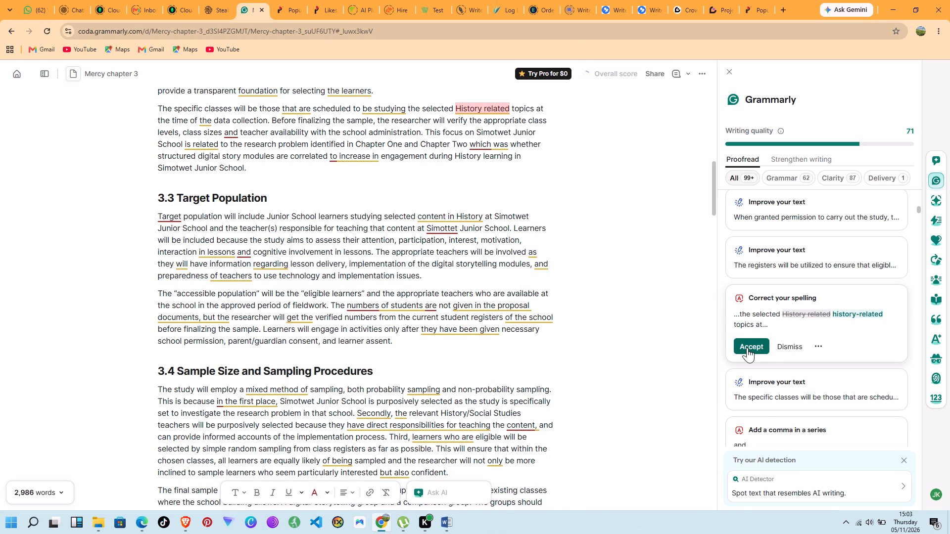
{"action": "left_click", "coordinate": [747, 348]}
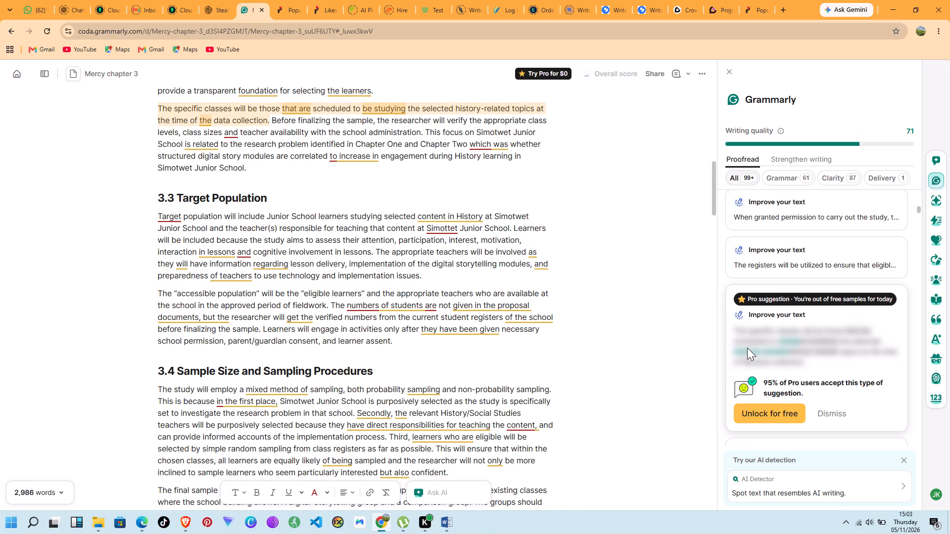
{"action": "scroll", "coordinate": [756, 344], "scroll_direction": "down", "scroll_amount": 2}
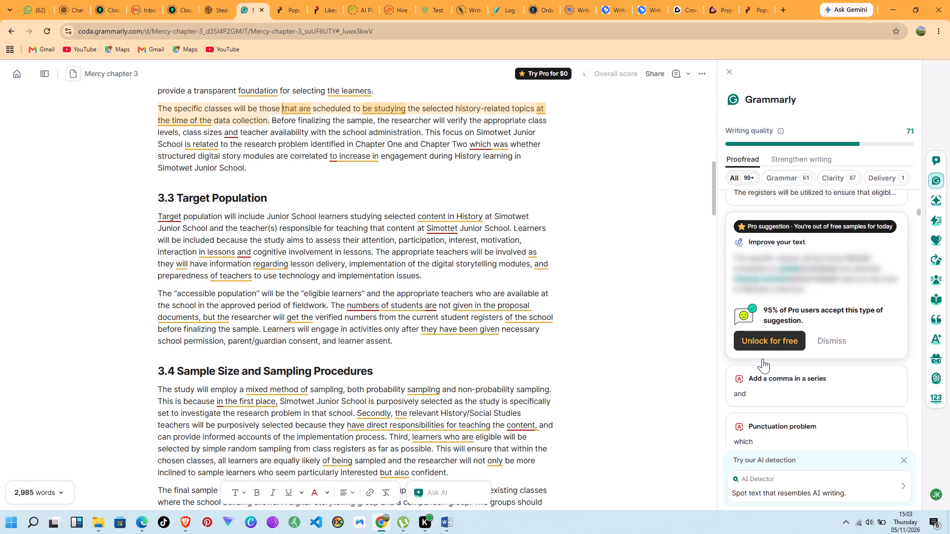
{"action": "left_click", "coordinate": [767, 368]}
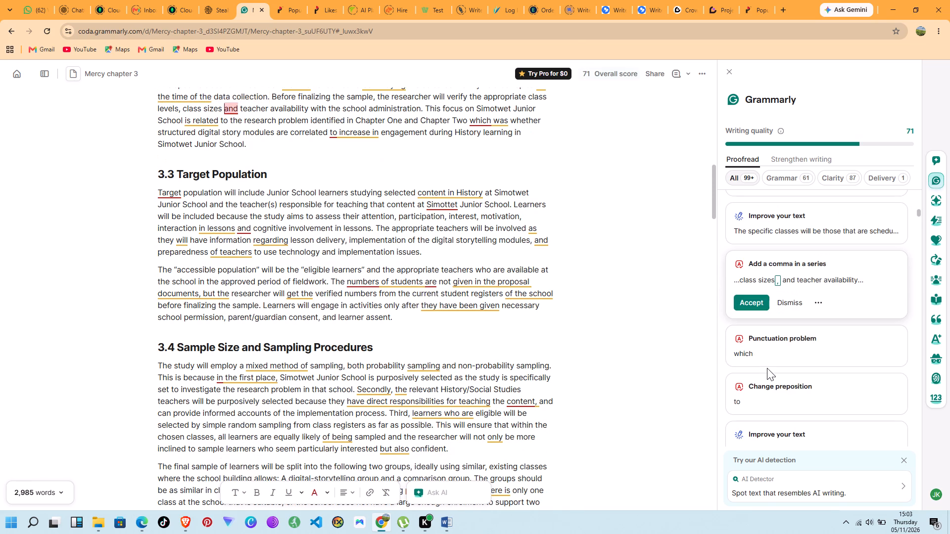
{"action": "left_click", "coordinate": [749, 303]}
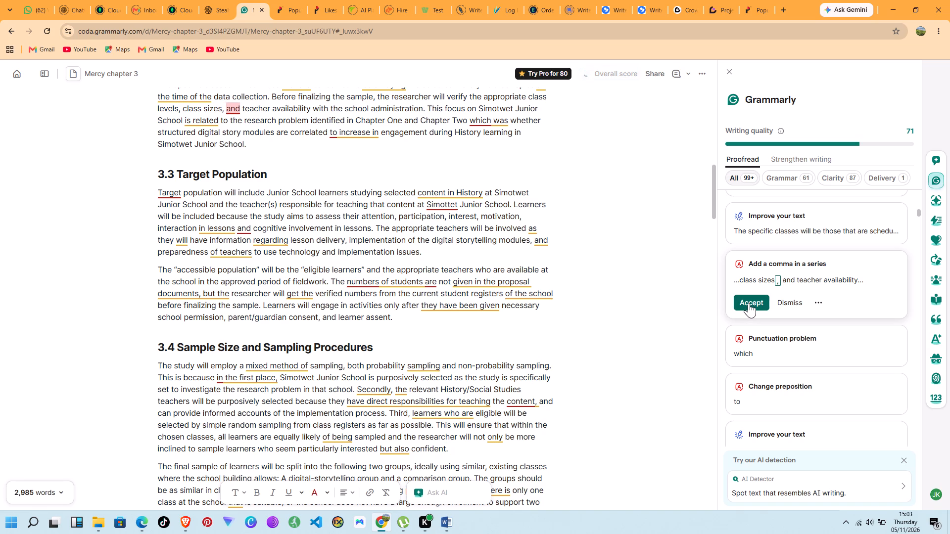
{"action": "left_click", "coordinate": [749, 303]}
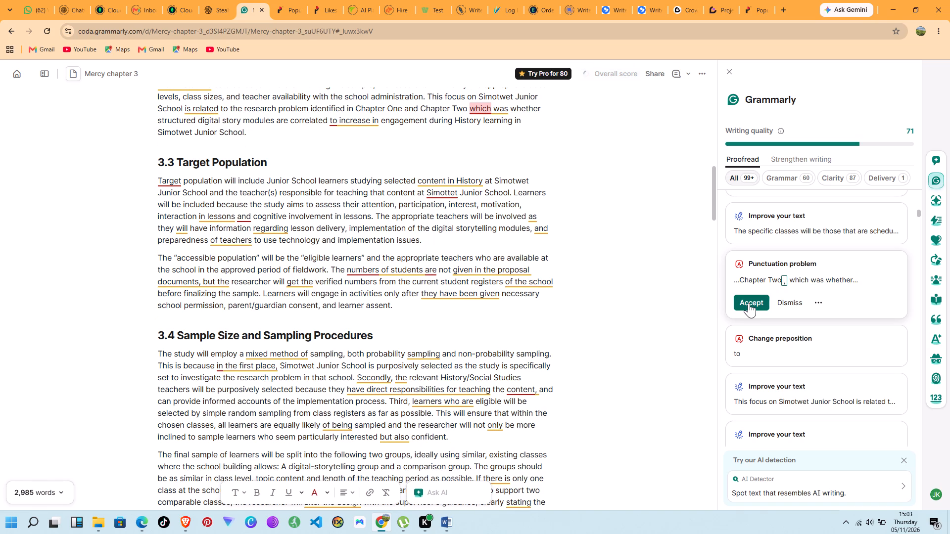
{"action": "left_click", "coordinate": [749, 303]}
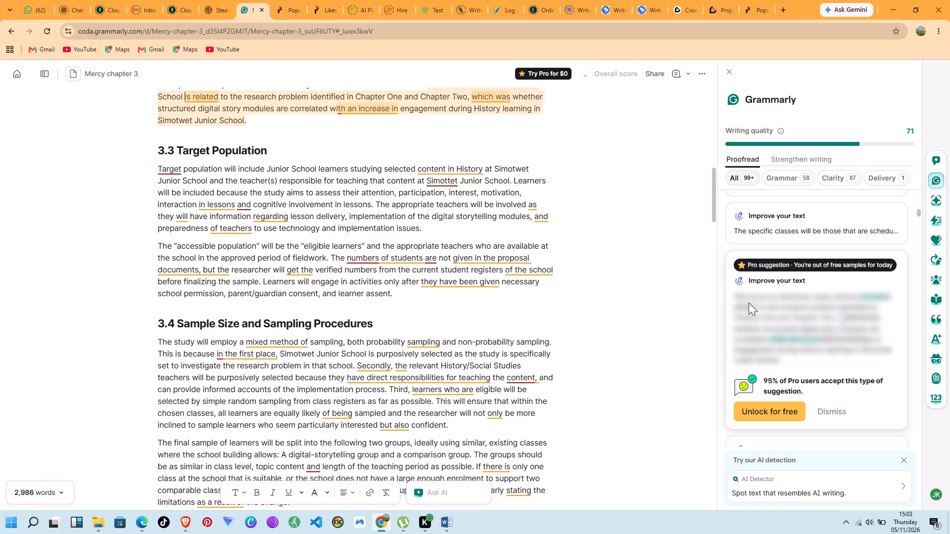
Dismiss the locked Pro rewrites for the "This focus on Simotwet Junior School" and "Target population will include" sentences.
{"action": "scroll", "coordinate": [749, 303], "scroll_direction": "down", "scroll_amount": 2}
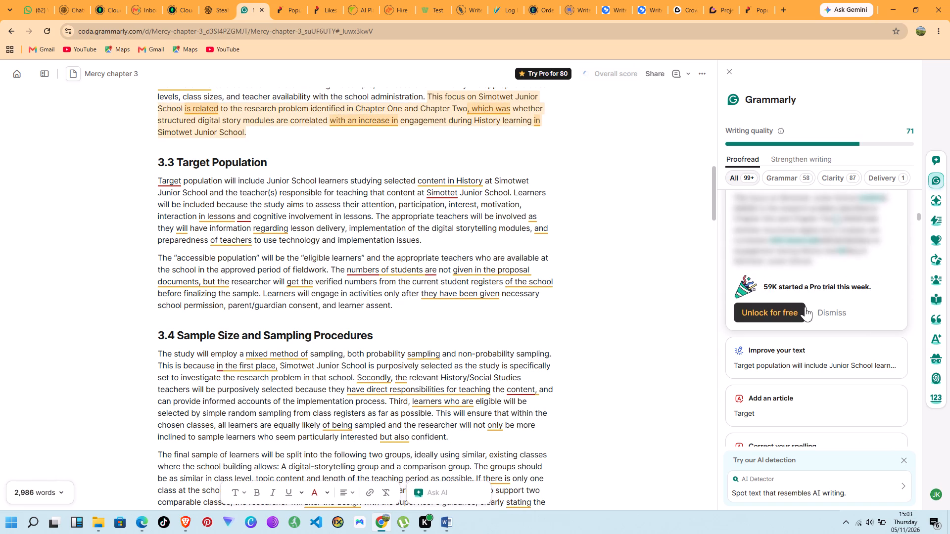
{"action": "left_click", "coordinate": [818, 309]}
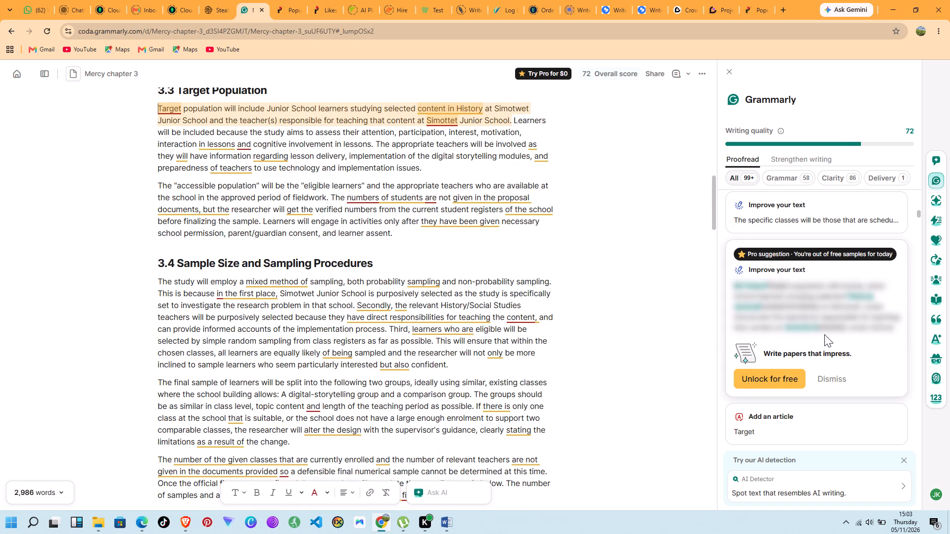
{"action": "left_click", "coordinate": [831, 373]}
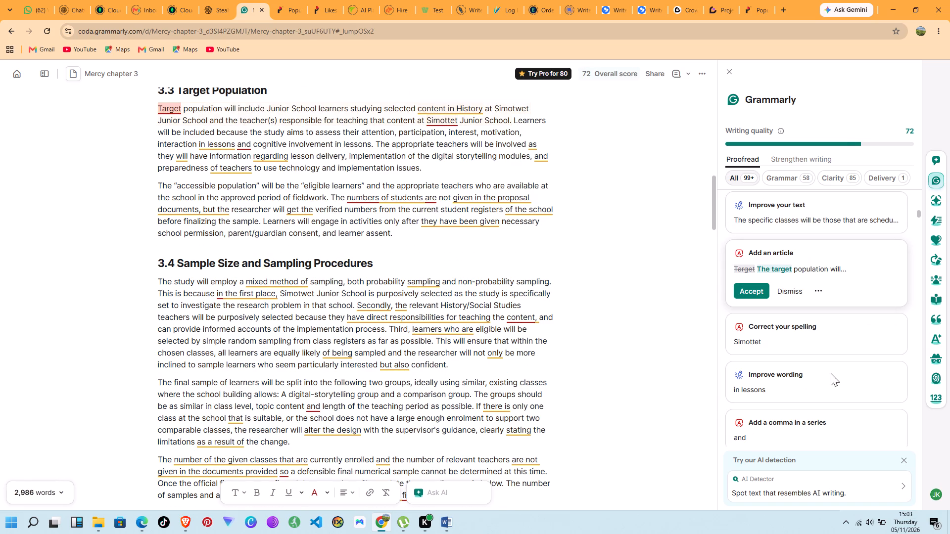
In section 3.3, accept "The target", the spelling correction for "Simottet" and the comma after "in lessons", dismissing the locked "in lessons" rewording.
{"action": "left_click", "coordinate": [757, 291]}
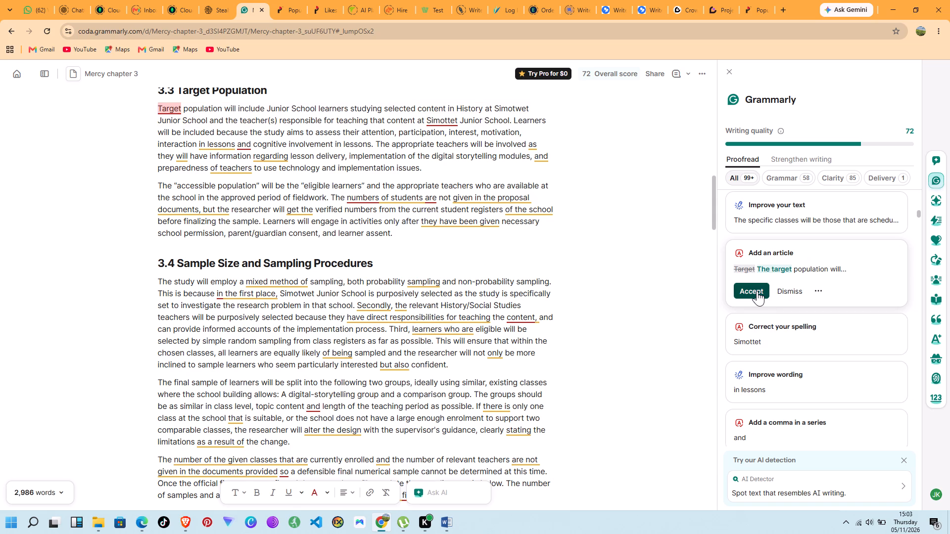
{"action": "left_click", "coordinate": [757, 291]}
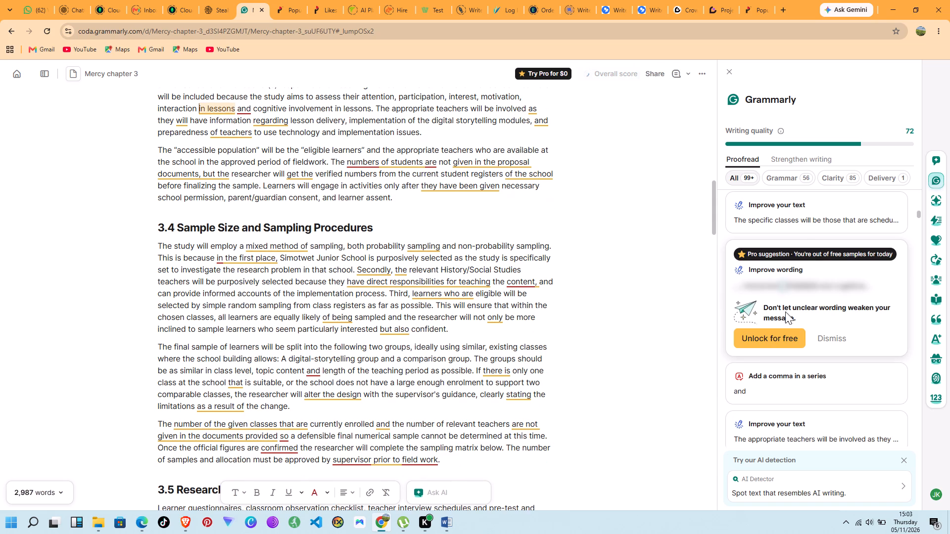
{"action": "left_click", "coordinate": [831, 334]}
{"action": "left_click", "coordinate": [831, 386]}
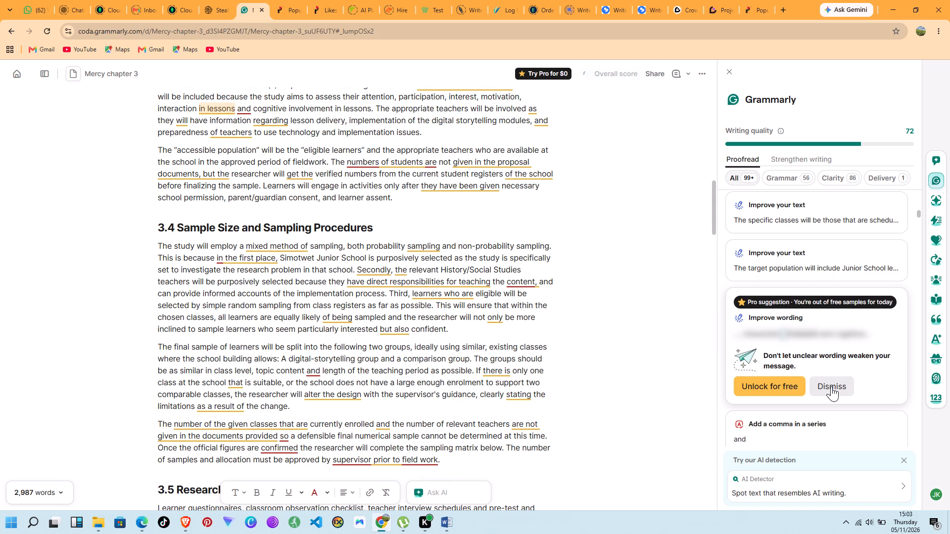
{"action": "scroll", "coordinate": [784, 342], "scroll_direction": "down", "scroll_amount": 2}
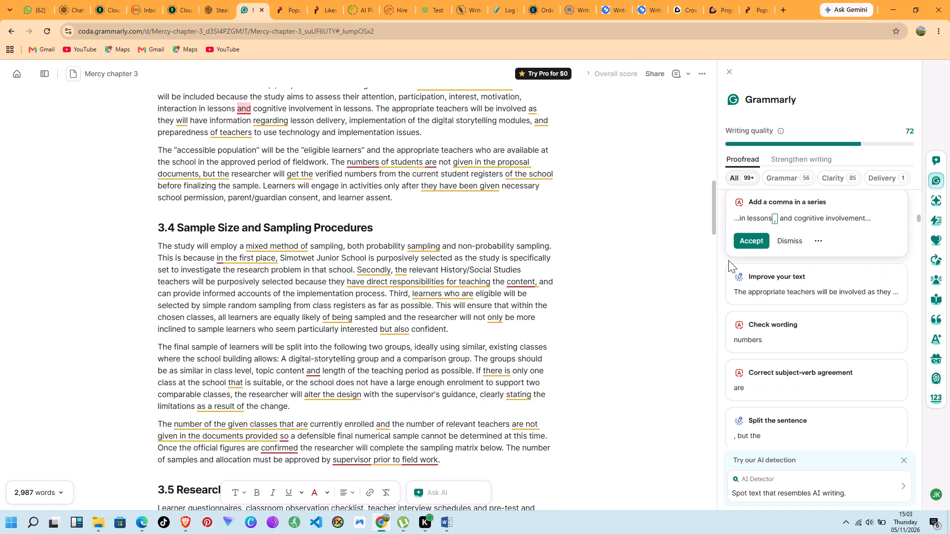
{"action": "scroll", "coordinate": [748, 237], "scroll_direction": "down", "scroll_amount": 1}
{"action": "scroll", "coordinate": [748, 237], "scroll_direction": "up", "scroll_amount": 2}
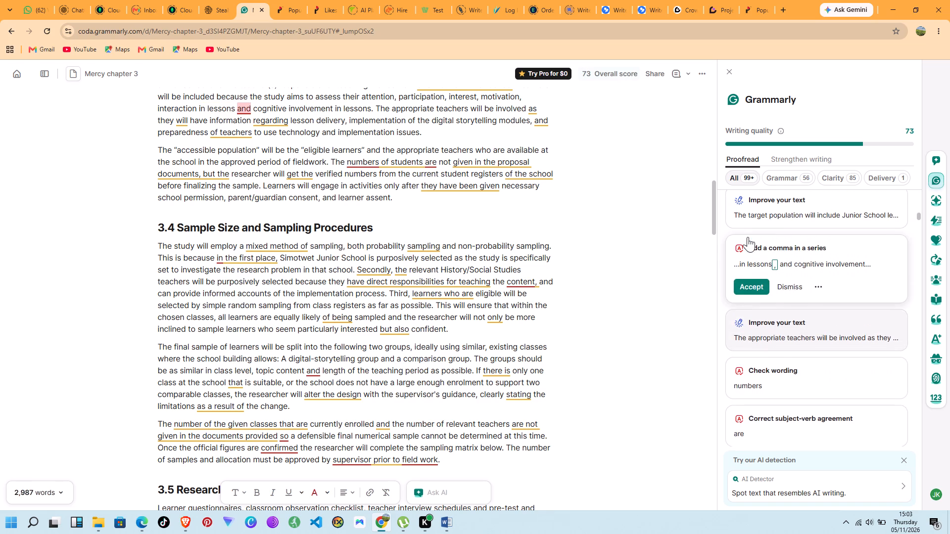
{"action": "left_click", "coordinate": [753, 287]}
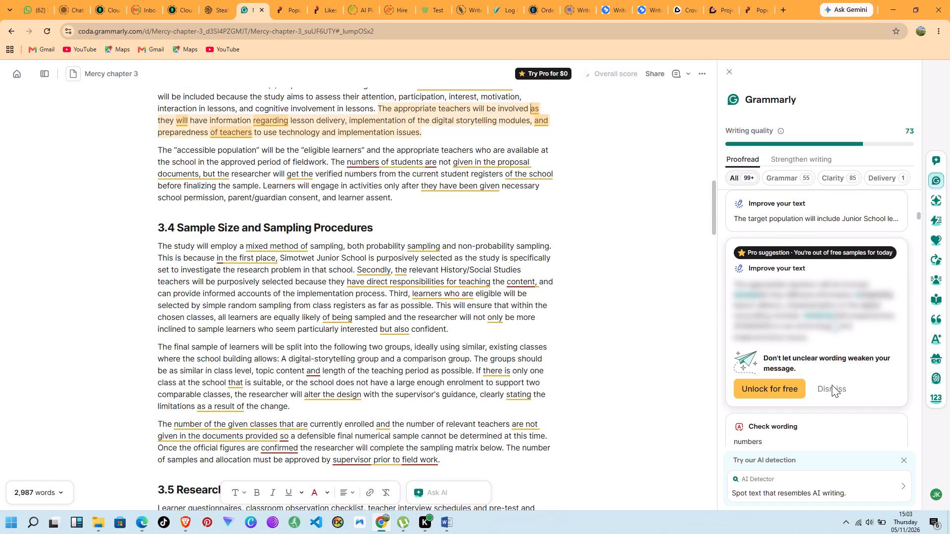
In section 3.3, accept "number" and "is" in the number of students sentence, dismissing the locked Pro suggestions around it, including "they have been given".
{"action": "left_click", "coordinate": [824, 381]}
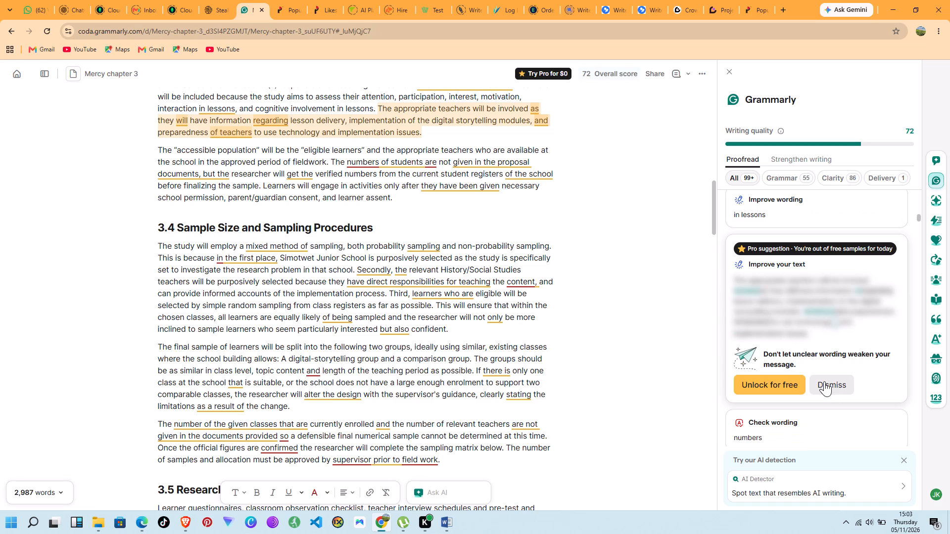
{"action": "left_click", "coordinate": [741, 284]}
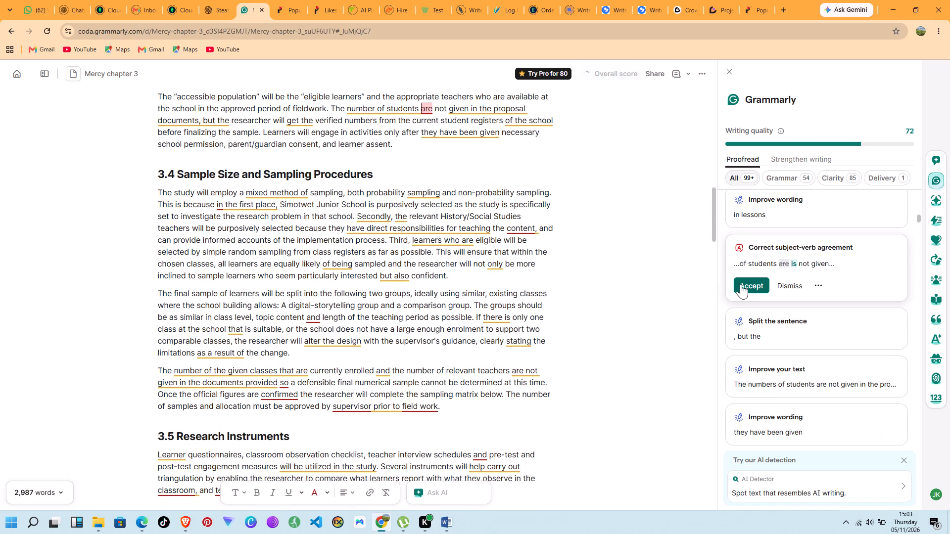
{"action": "left_click", "coordinate": [746, 285]}
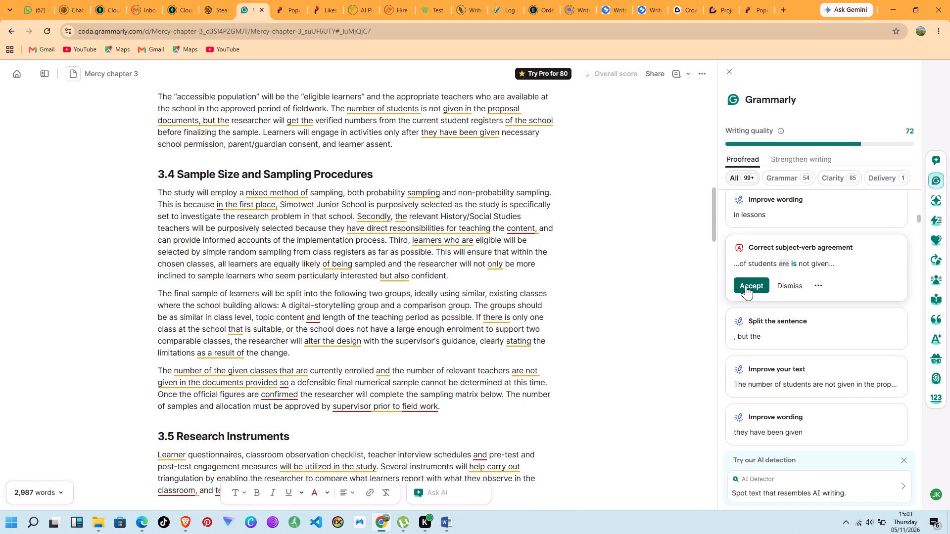
{"action": "left_click", "coordinate": [829, 345]}
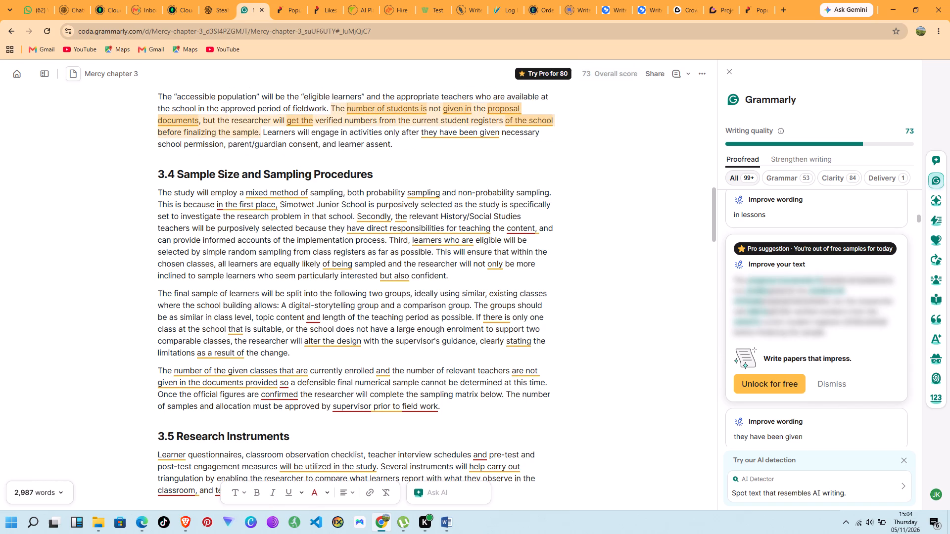
{"action": "left_click", "coordinate": [825, 380]}
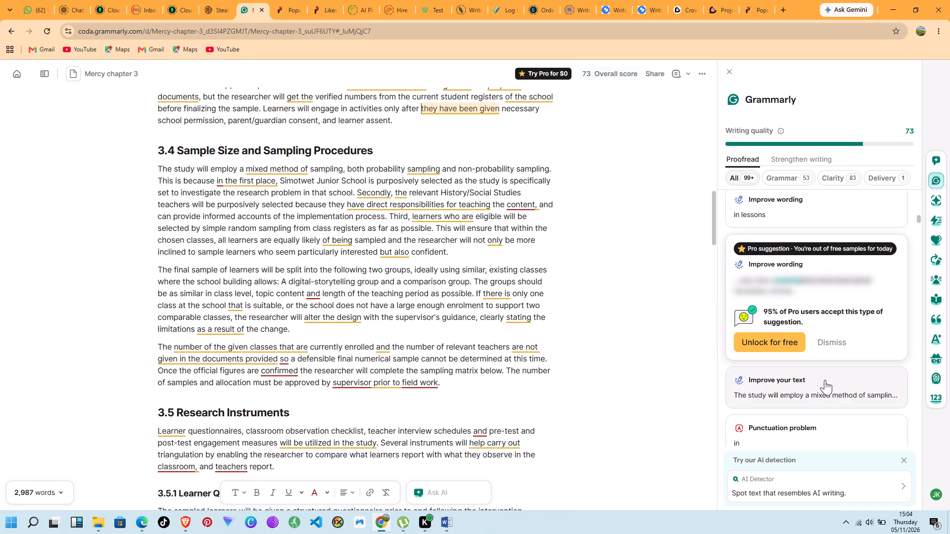
{"action": "left_click", "coordinate": [825, 338]}
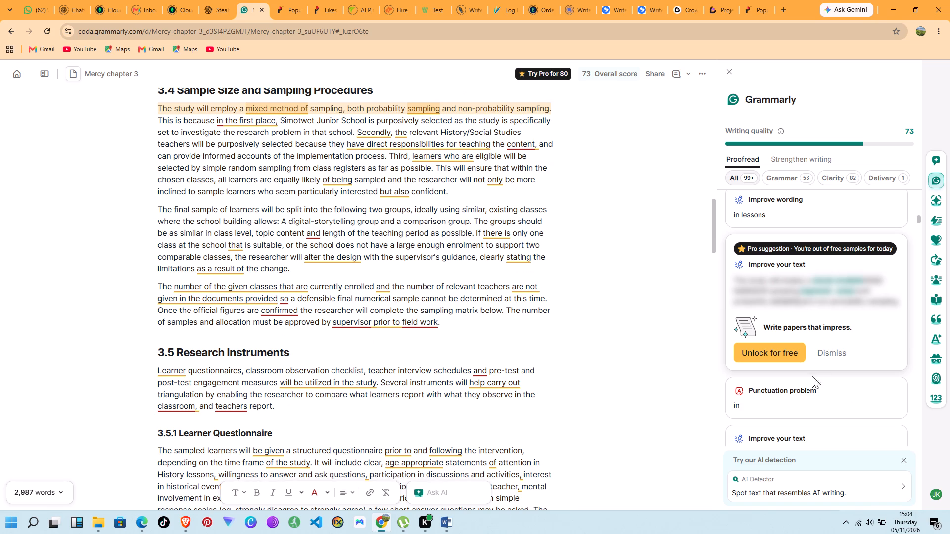
In section 3.4's first paragraph, accept the comma after "because", the comma removal after "content" and "to be sampled", dismissing the locked rewrites between them.
{"action": "left_click", "coordinate": [805, 392]}
{"action": "left_click", "coordinate": [750, 333]}
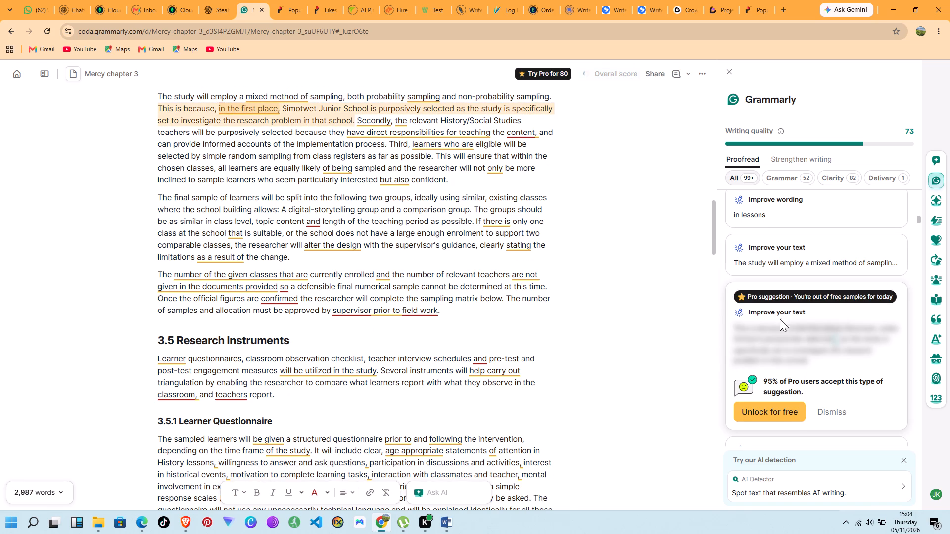
{"action": "scroll", "coordinate": [784, 304], "scroll_direction": "down", "scroll_amount": 1}
{"action": "left_click", "coordinate": [831, 358]}
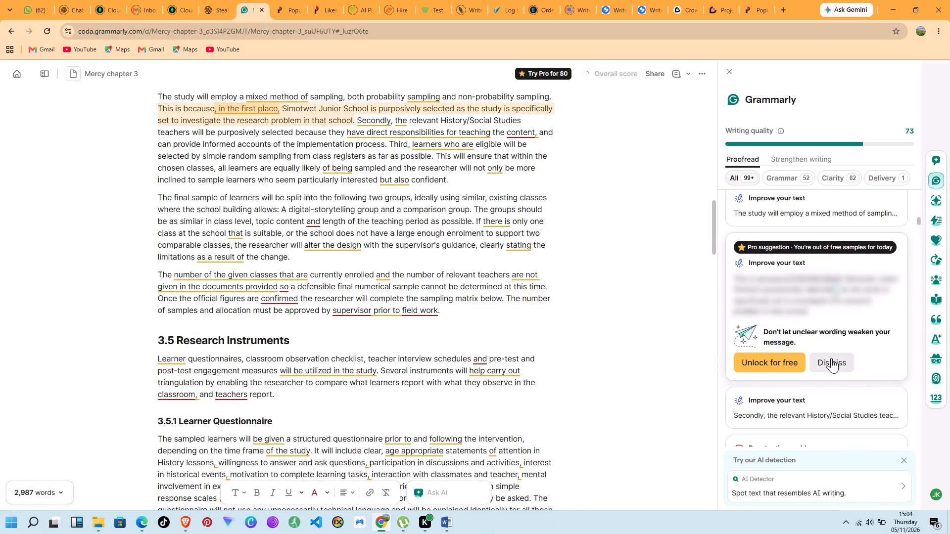
{"action": "scroll", "coordinate": [829, 356], "scroll_direction": "down", "scroll_amount": 2}
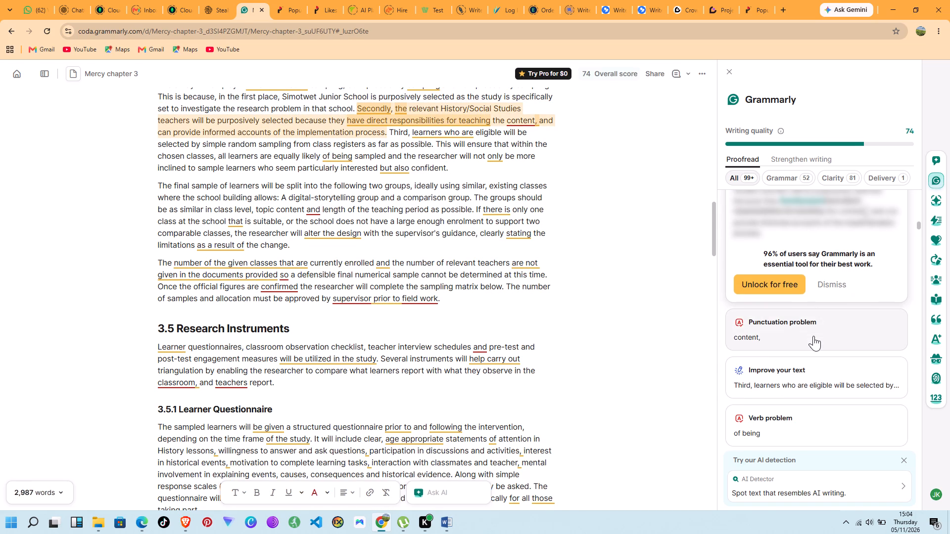
{"action": "left_click", "coordinate": [806, 335]}
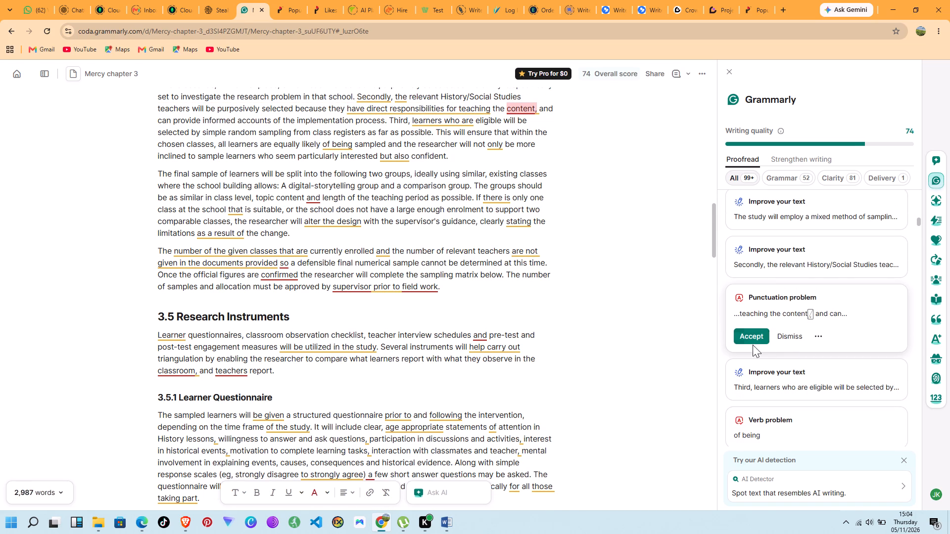
{"action": "left_click", "coordinate": [748, 340]}
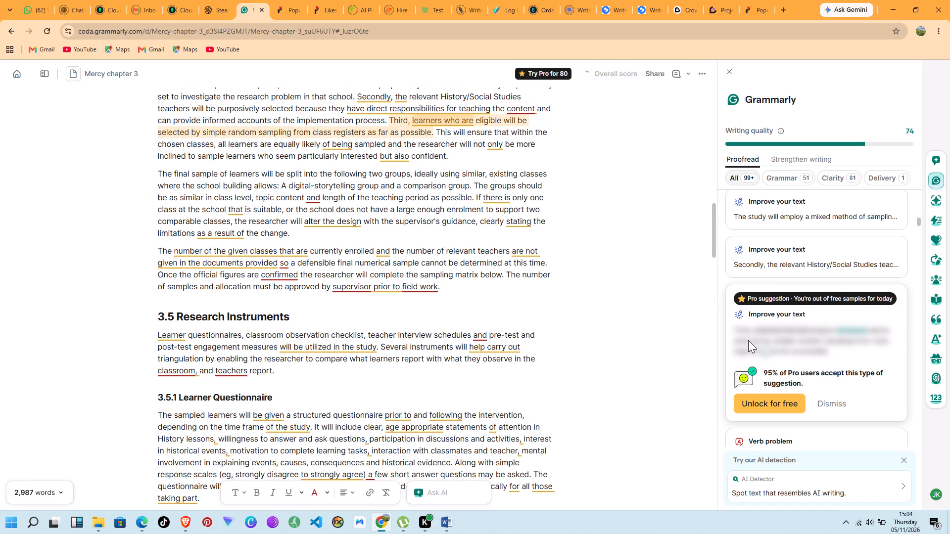
{"action": "left_click", "coordinate": [822, 399]}
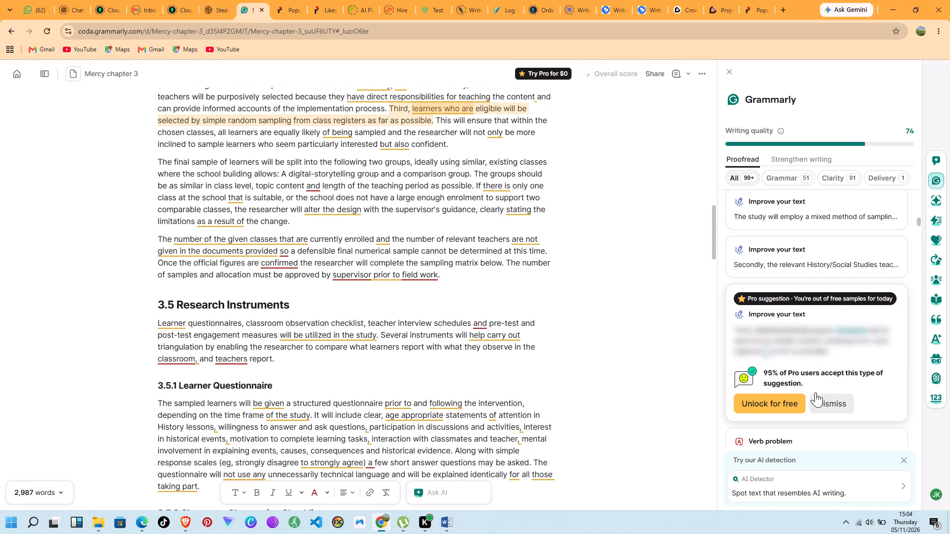
{"action": "left_click", "coordinate": [745, 337]}
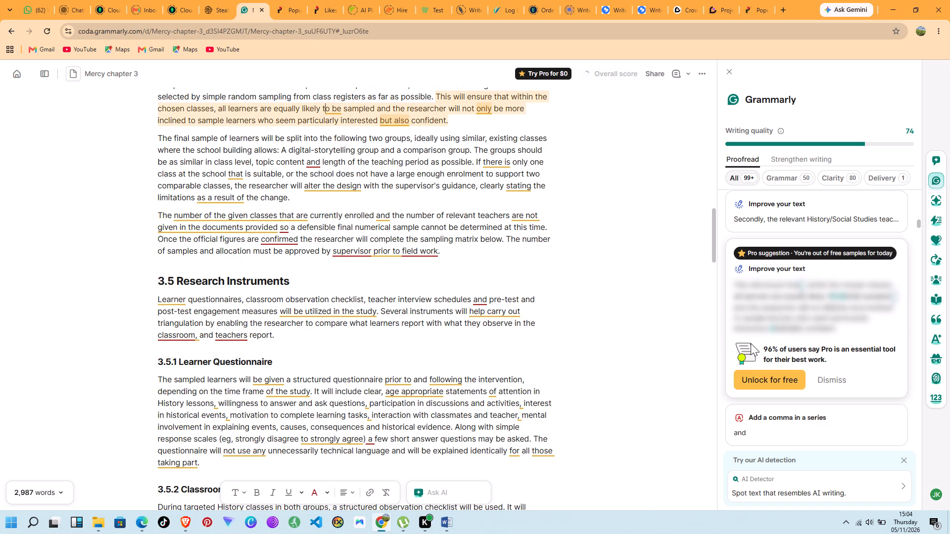
In the "final sample of learners" paragraph, accept the comma after "topic content" and dismiss the locked rewrite of the "If there is only one class" sentence.
{"action": "scroll", "coordinate": [790, 340], "scroll_direction": "down", "scroll_amount": 1}
{"action": "left_click", "coordinate": [776, 364]}
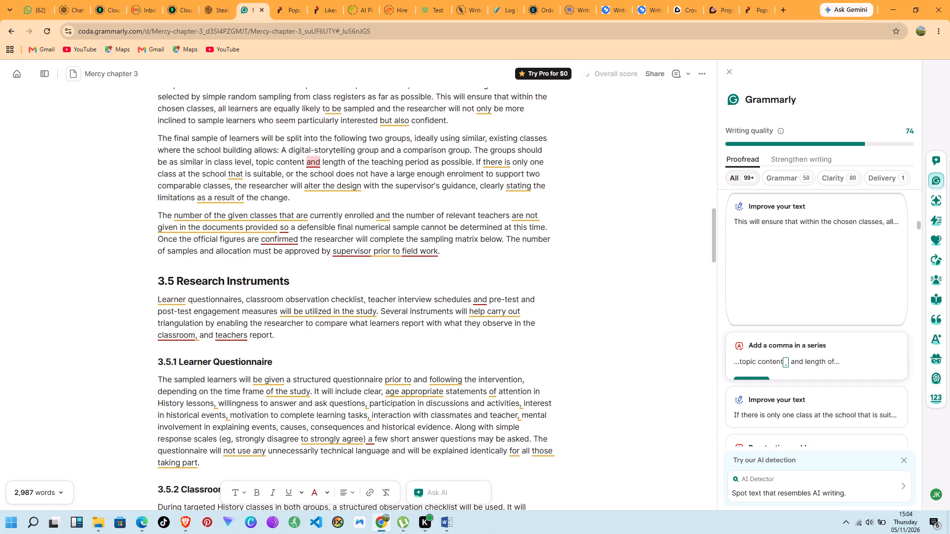
{"action": "left_click", "coordinate": [753, 305]}
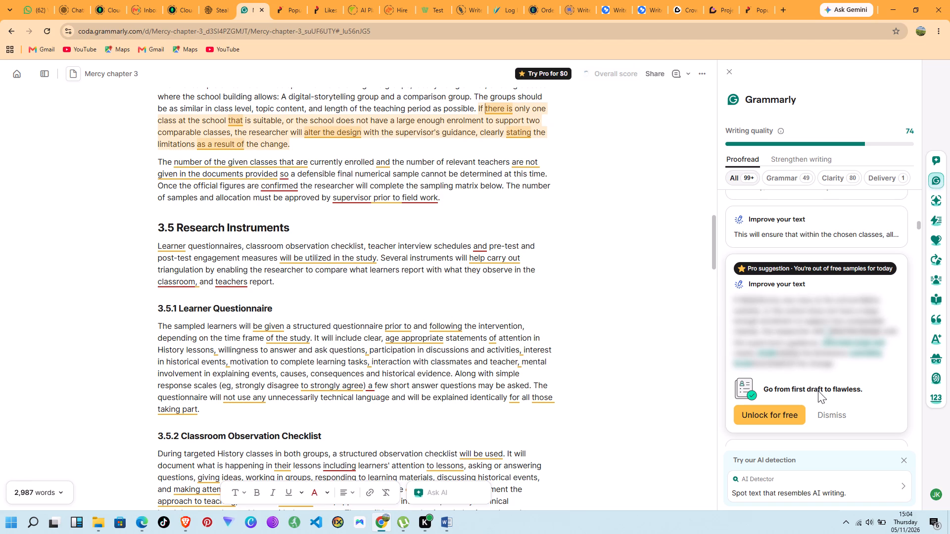
{"action": "left_click", "coordinate": [826, 411]}
In section 3.4's last paragraph, accept the commas after "provided" and "confirmed", "the supervisor" and "fieldwork", dismissing the locked rewrite of the final sentence.
{"action": "left_click", "coordinate": [751, 306]}
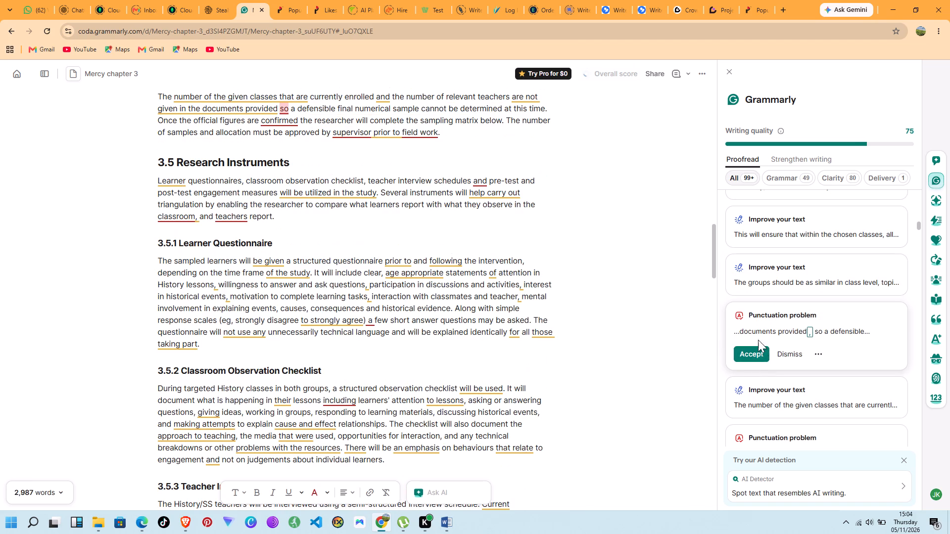
{"action": "left_click", "coordinate": [758, 356]}
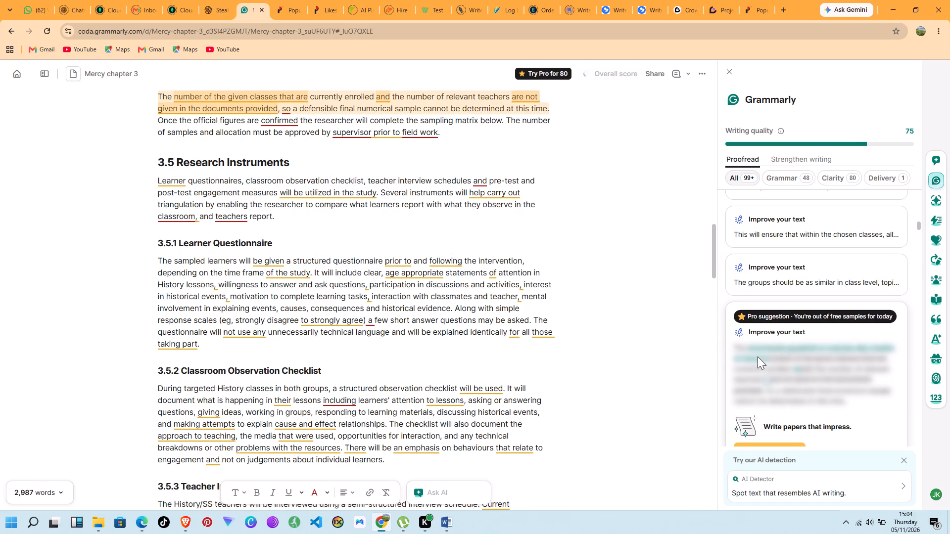
{"action": "scroll", "coordinate": [758, 347], "scroll_direction": "down", "scroll_amount": 3}
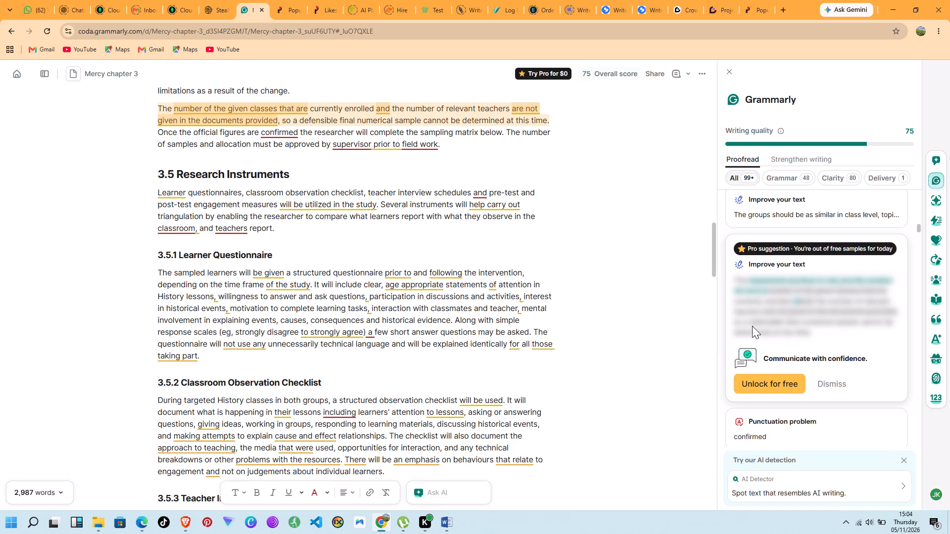
{"action": "scroll", "coordinate": [761, 350], "scroll_direction": "down", "scroll_amount": 1}
{"action": "left_click", "coordinate": [768, 370]}
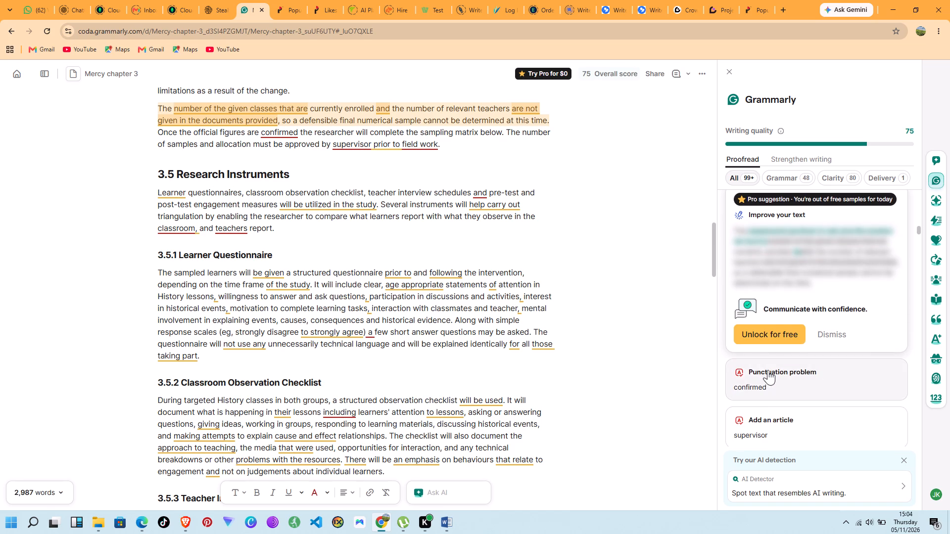
{"action": "left_click", "coordinate": [744, 301]}
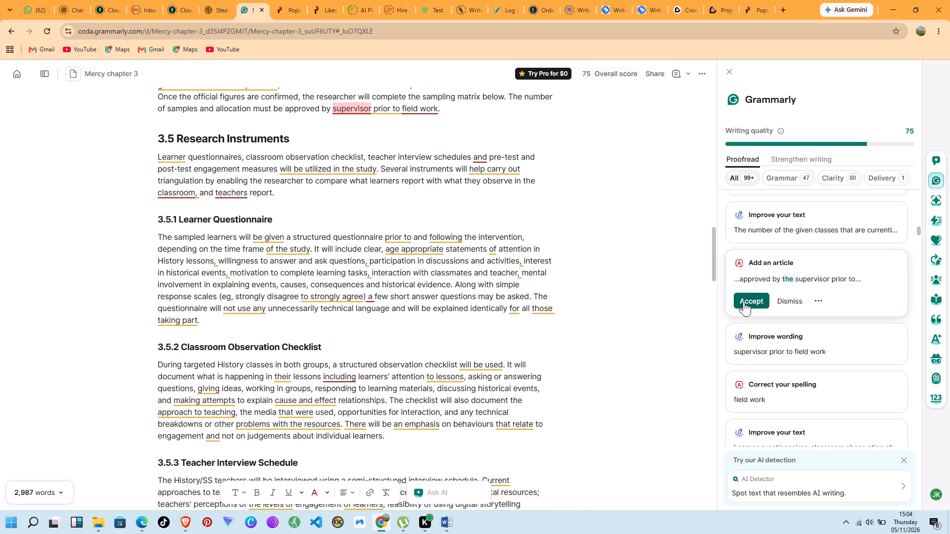
{"action": "left_click", "coordinate": [744, 301]}
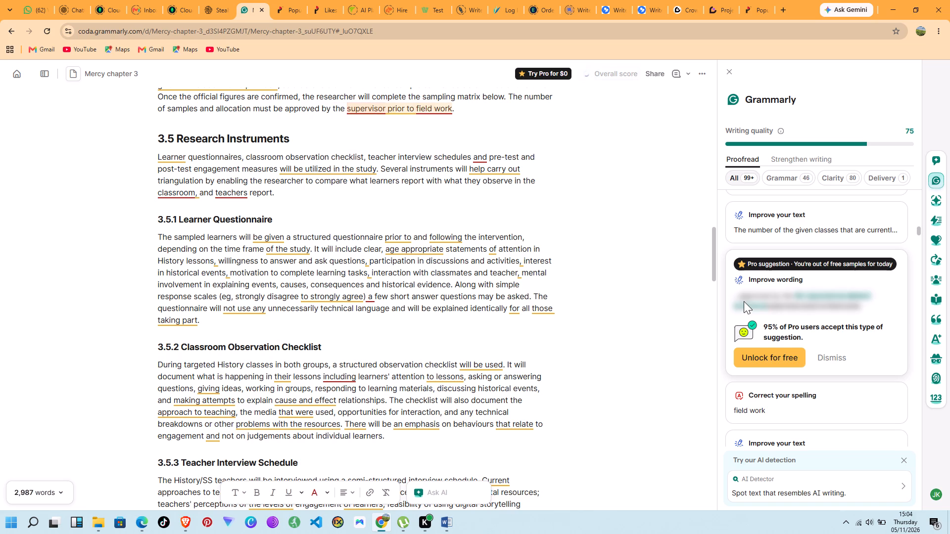
{"action": "scroll", "coordinate": [756, 257], "scroll_direction": "down", "scroll_amount": 2}
{"action": "left_click", "coordinate": [788, 307]}
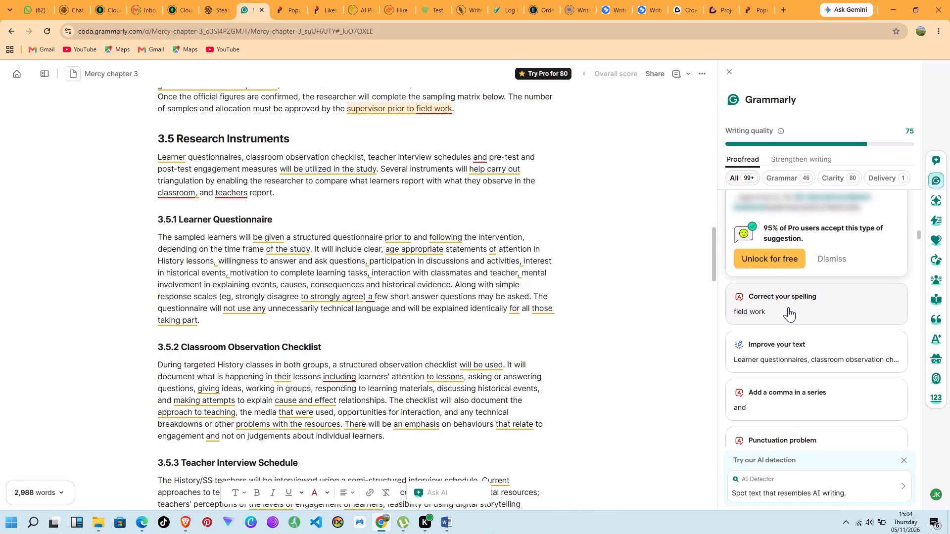
{"action": "left_click", "coordinate": [744, 253]}
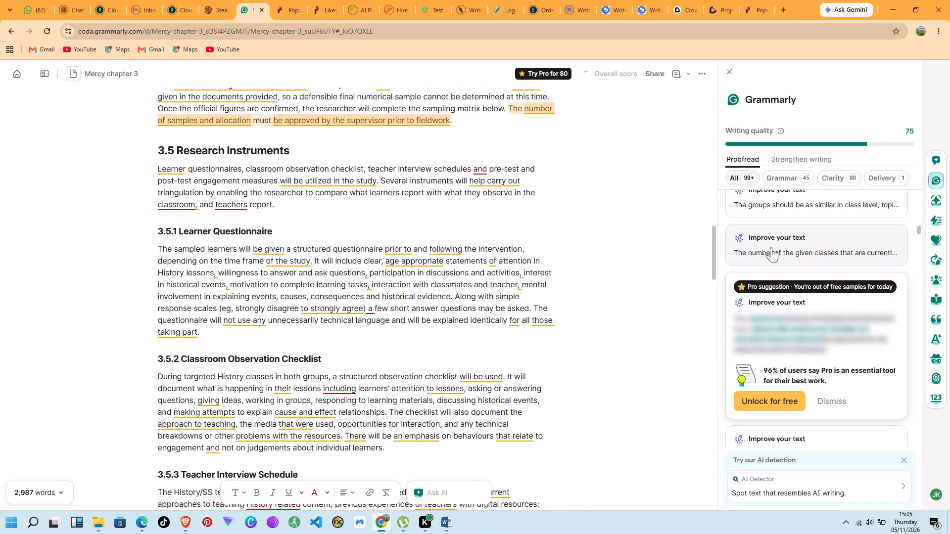
{"action": "scroll", "coordinate": [771, 241], "scroll_direction": "down", "scroll_amount": 1}
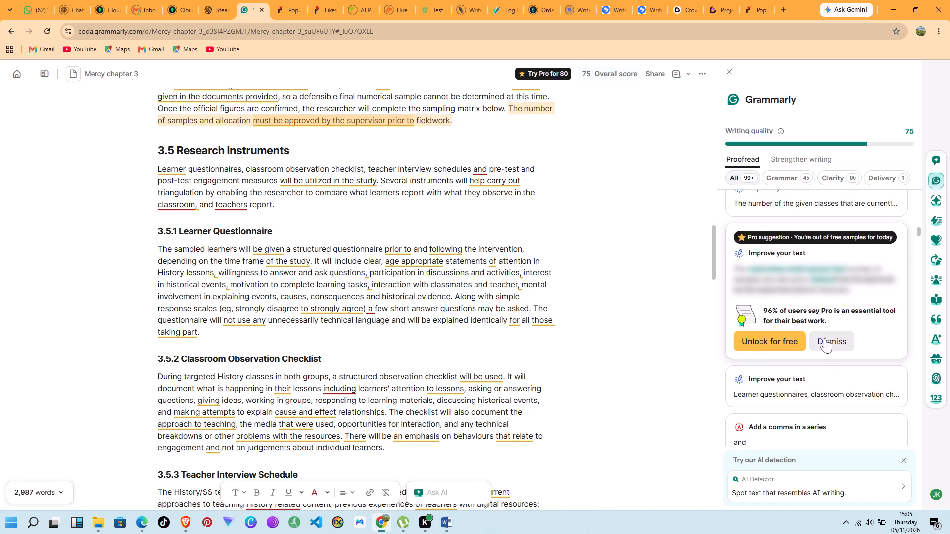
{"action": "left_click", "coordinate": [827, 343]}
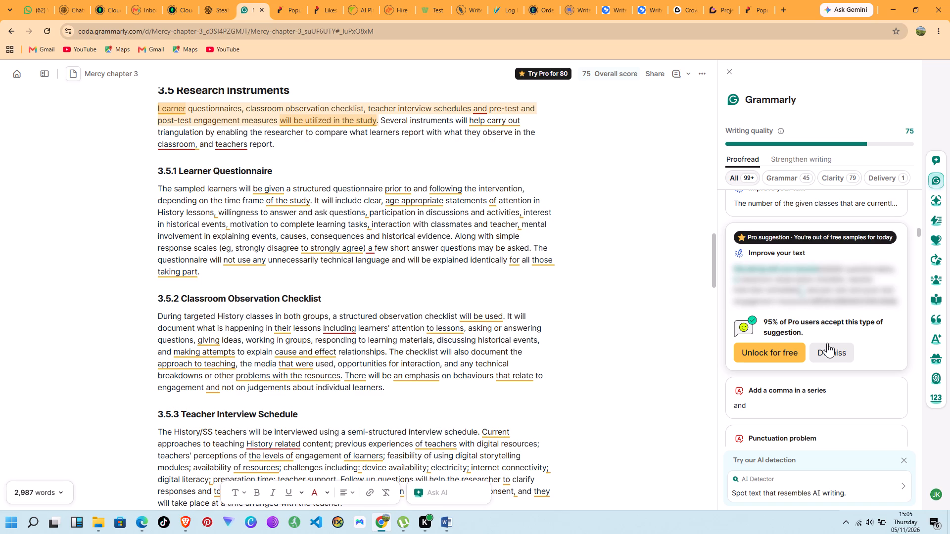
In section 3.5's introduction, dismiss the locked "Learner questionnaires" rewrite and accept the comma after "schedules", the comma removal after "classroom" and "what teachers".
{"action": "left_click", "coordinate": [828, 348]}
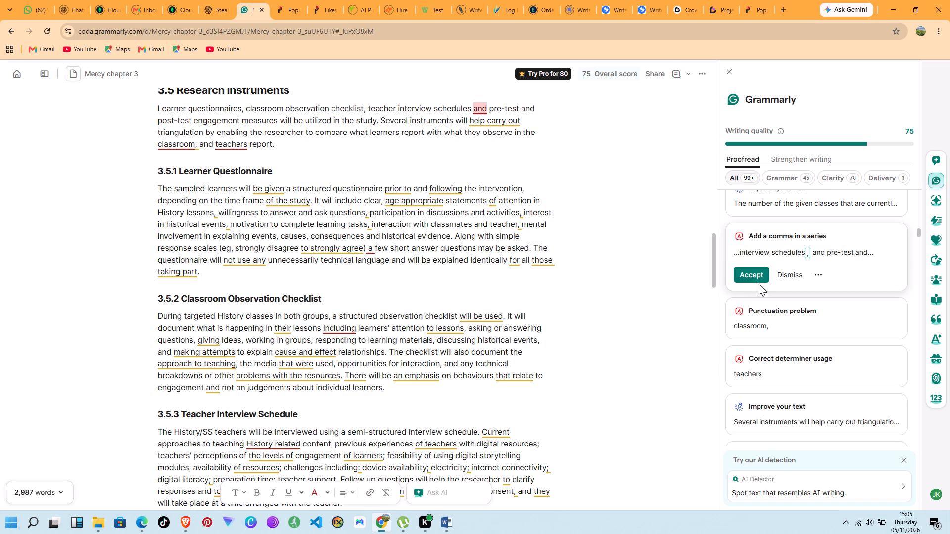
{"action": "left_click", "coordinate": [744, 271]}
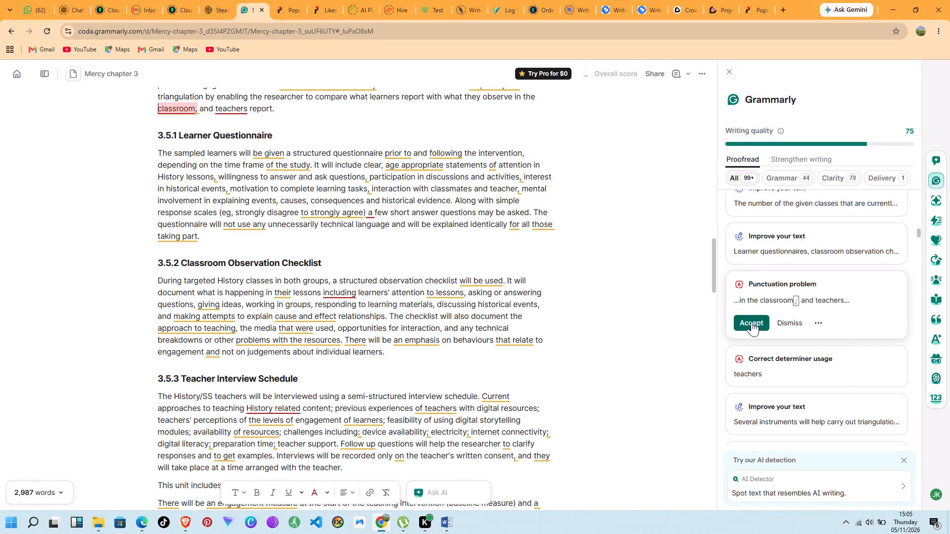
{"action": "left_click", "coordinate": [752, 321]}
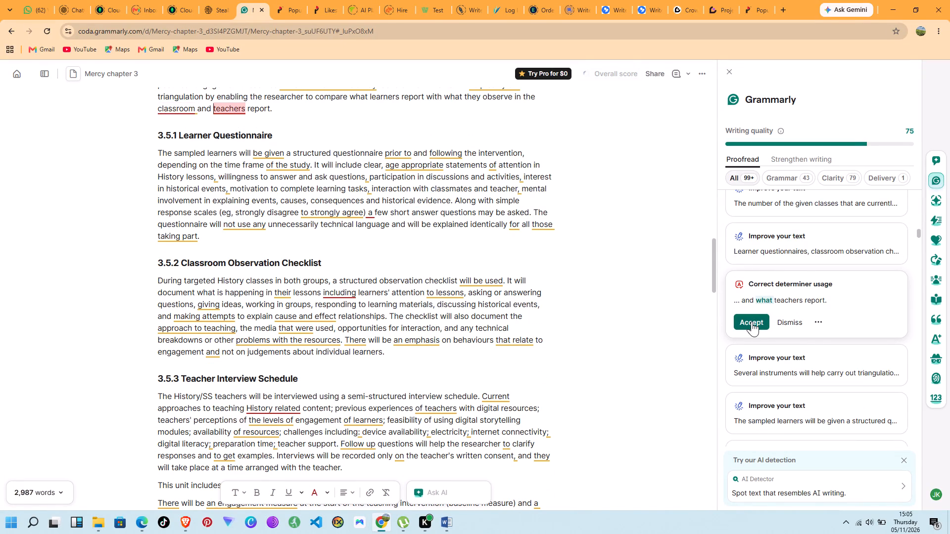
{"action": "left_click", "coordinate": [752, 321]}
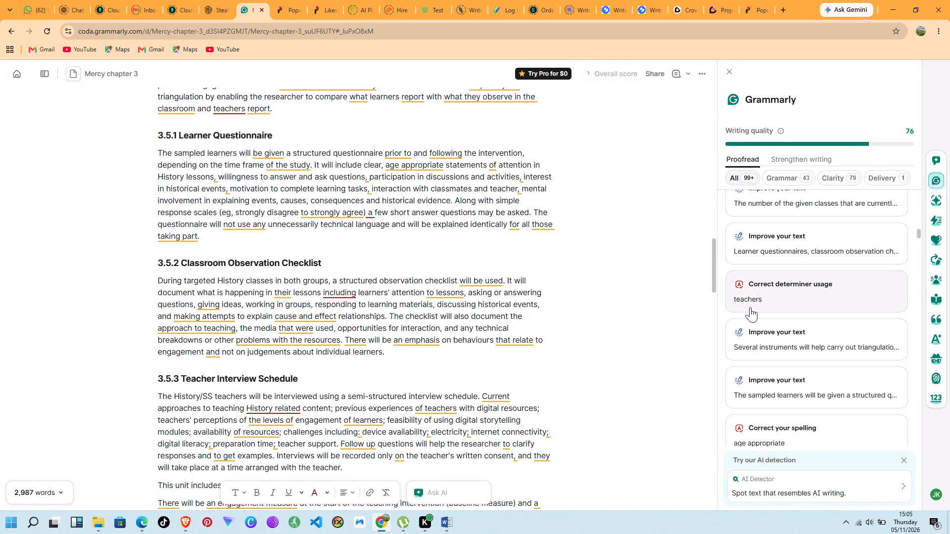
{"action": "left_click", "coordinate": [750, 305]}
{"action": "left_click", "coordinate": [750, 321]}
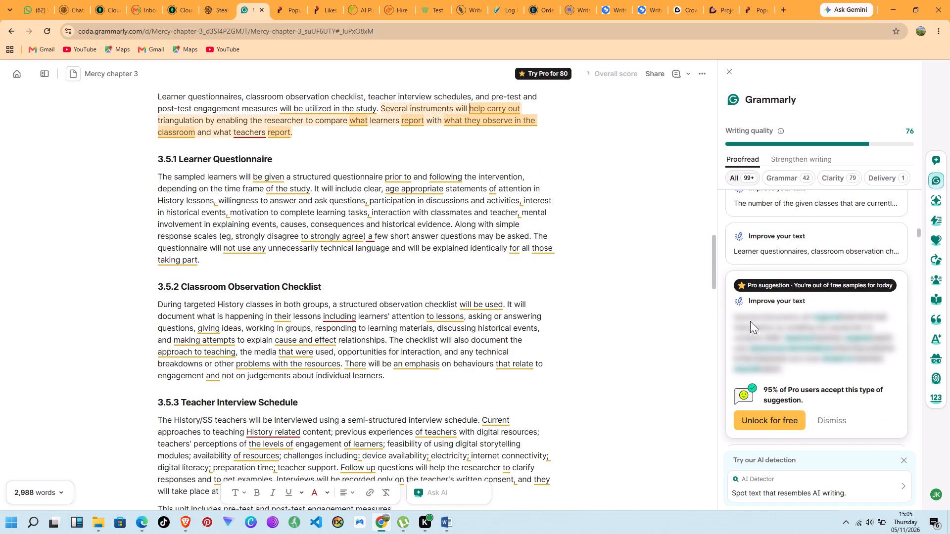
In section 3.5.1, accept the spelling "age-appropriate" and dismiss the locked Pro rewrite of the "It will include clear" sentence.
{"action": "scroll", "coordinate": [751, 314], "scroll_direction": "down", "scroll_amount": 3}
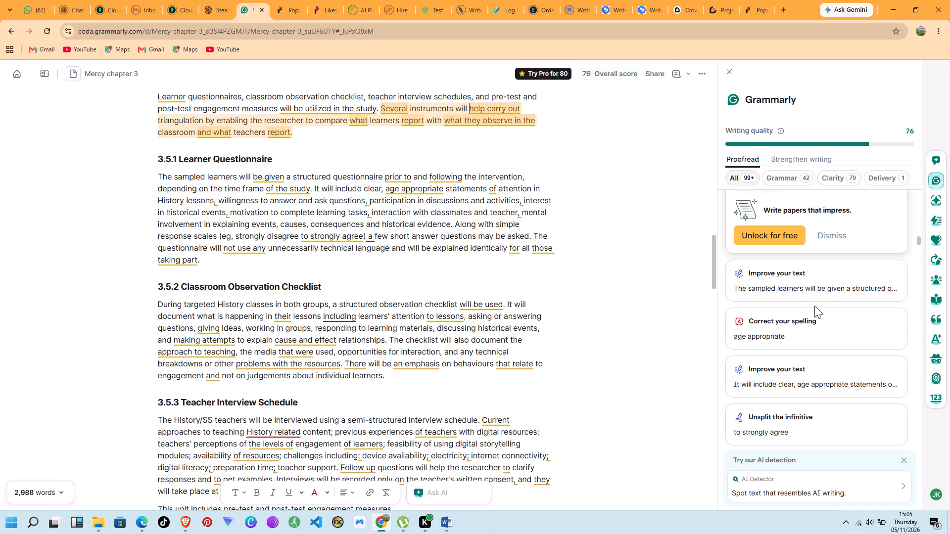
{"action": "left_click", "coordinate": [803, 318]}
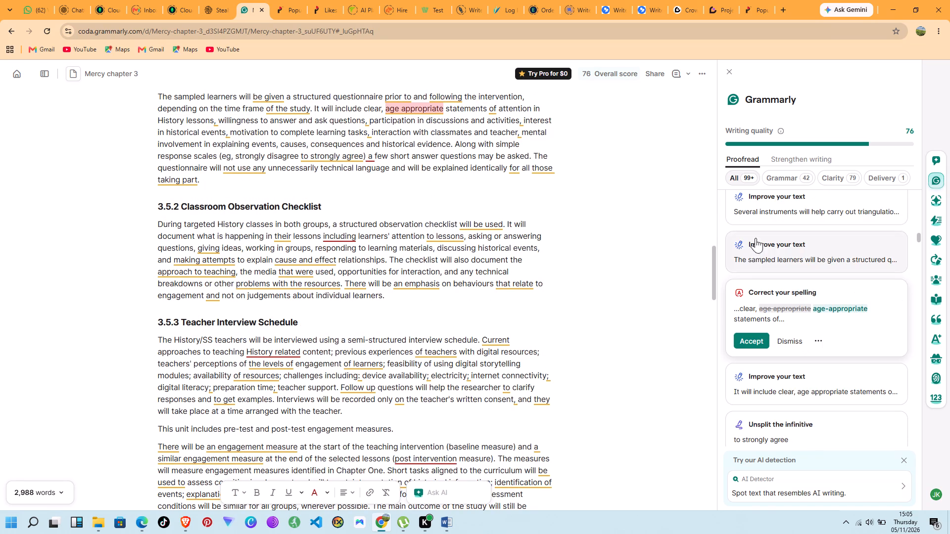
{"action": "left_click", "coordinate": [753, 340]}
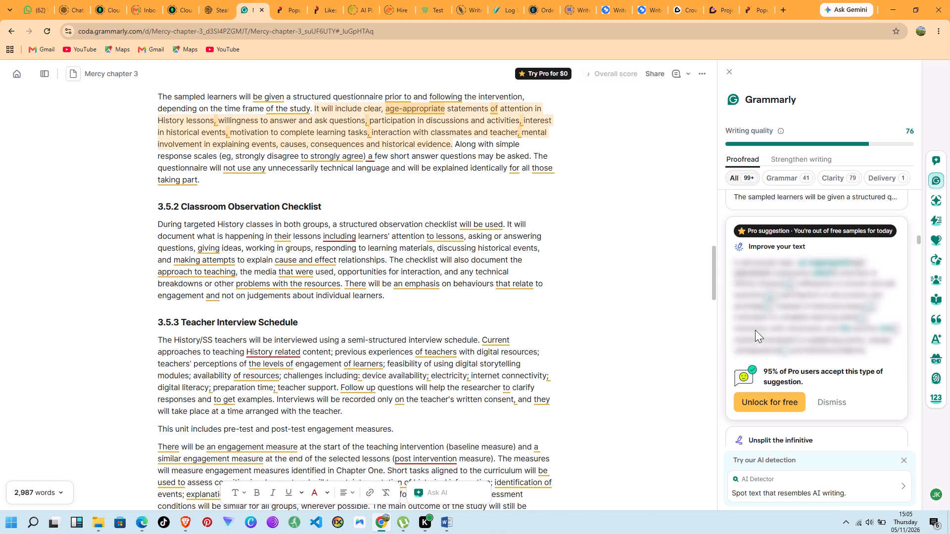
{"action": "left_click", "coordinate": [826, 400]}
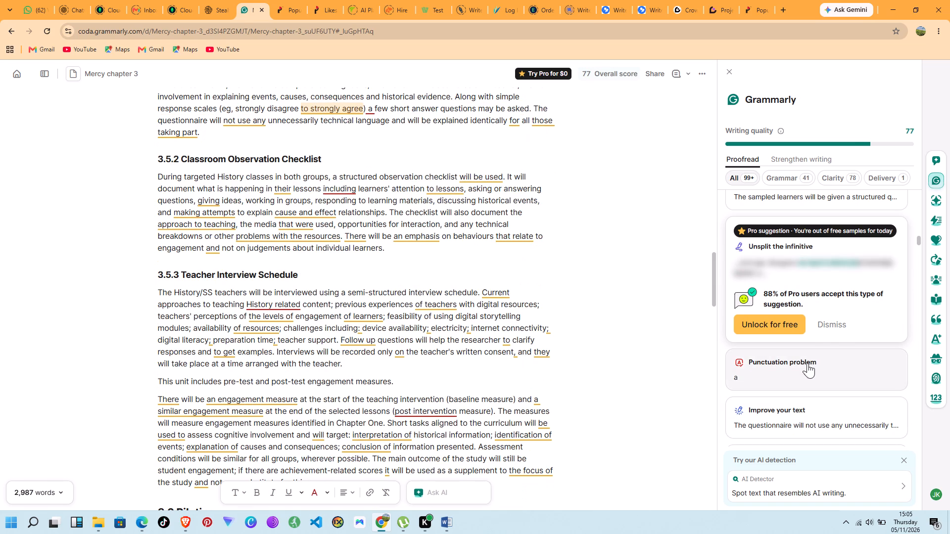
In section 3.5.1, accept the comma before "a few short" answer questions.
{"action": "left_click", "coordinate": [807, 363]}
{"action": "left_click", "coordinate": [747, 317]}
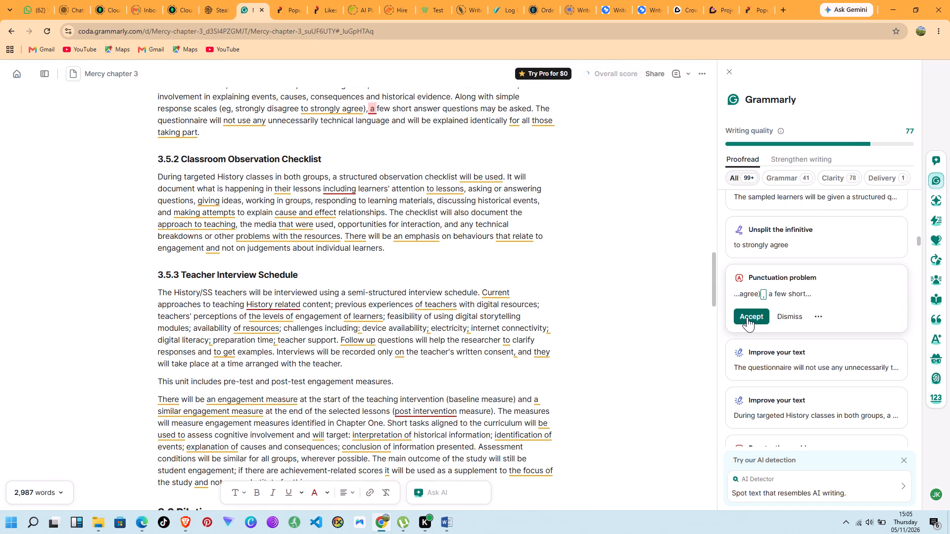
In section 3.5.2, accept the comma before "including" and dismiss the locked rewrites of the "It will document", "The checklist" and "There will be an emphasis" sentences.
{"action": "scroll", "coordinate": [791, 331], "scroll_direction": "down", "scroll_amount": 2}
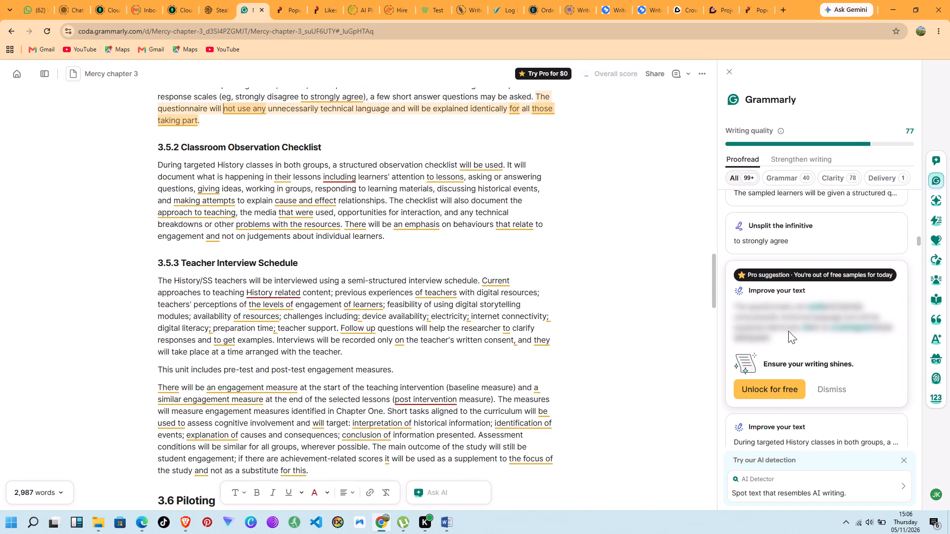
{"action": "scroll", "coordinate": [788, 331], "scroll_direction": "down", "scroll_amount": 3}
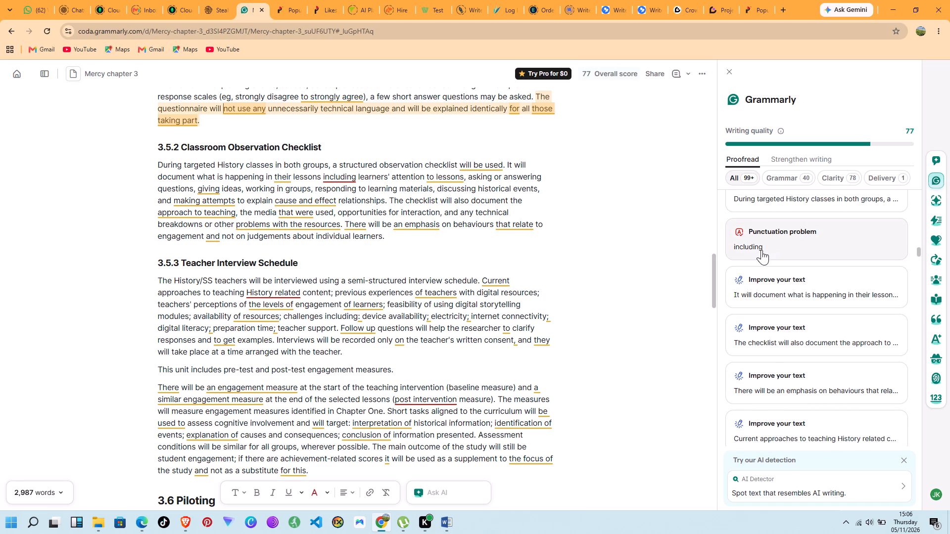
{"action": "scroll", "coordinate": [761, 250], "scroll_direction": "up", "scroll_amount": 1}
{"action": "left_click", "coordinate": [774, 287]}
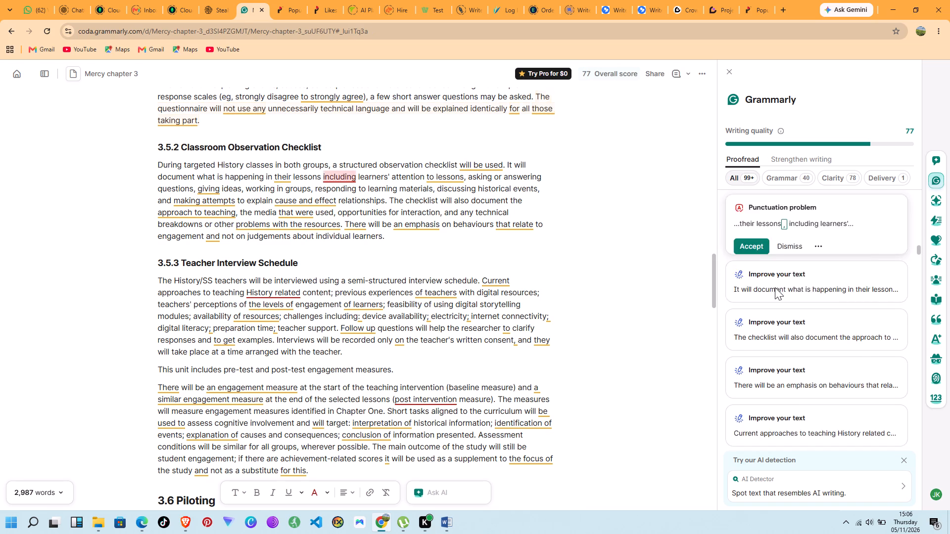
{"action": "left_click", "coordinate": [751, 336]}
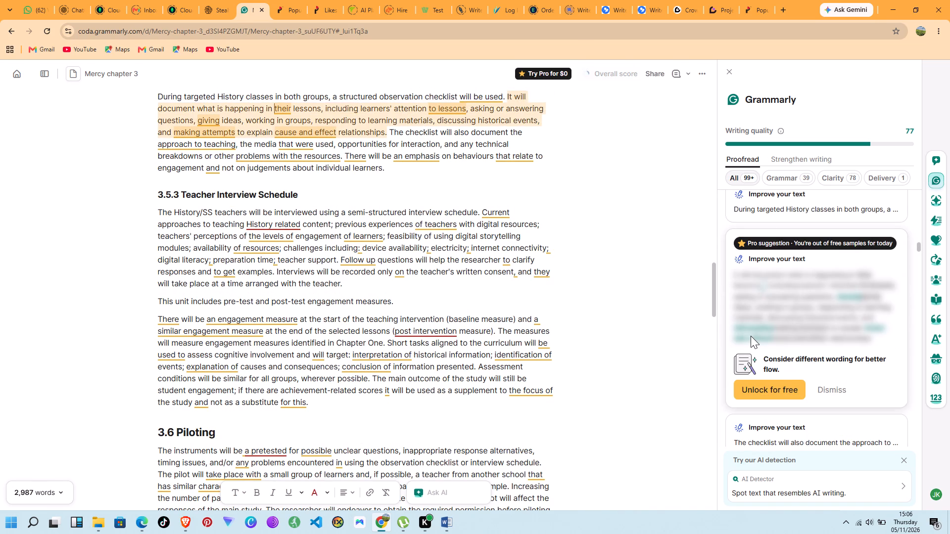
{"action": "left_click", "coordinate": [827, 391]}
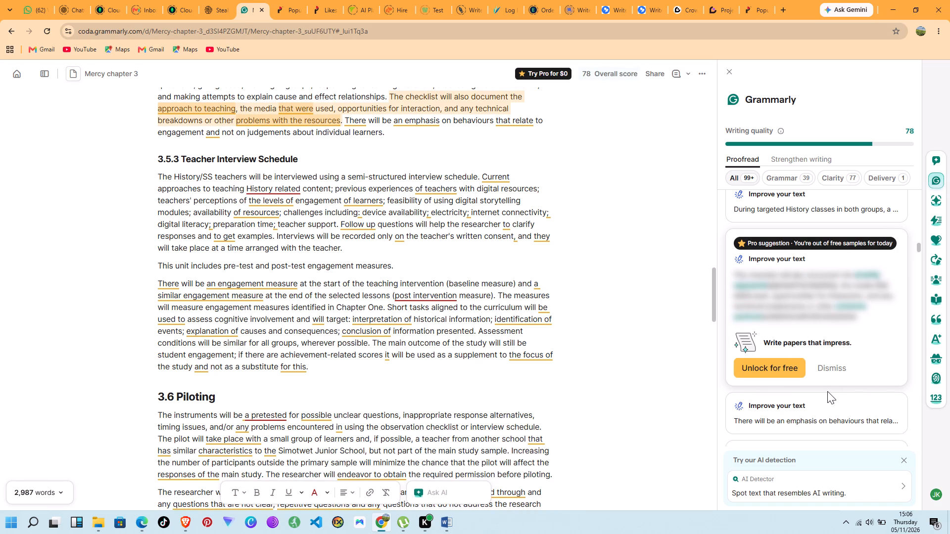
{"action": "left_click", "coordinate": [827, 368]}
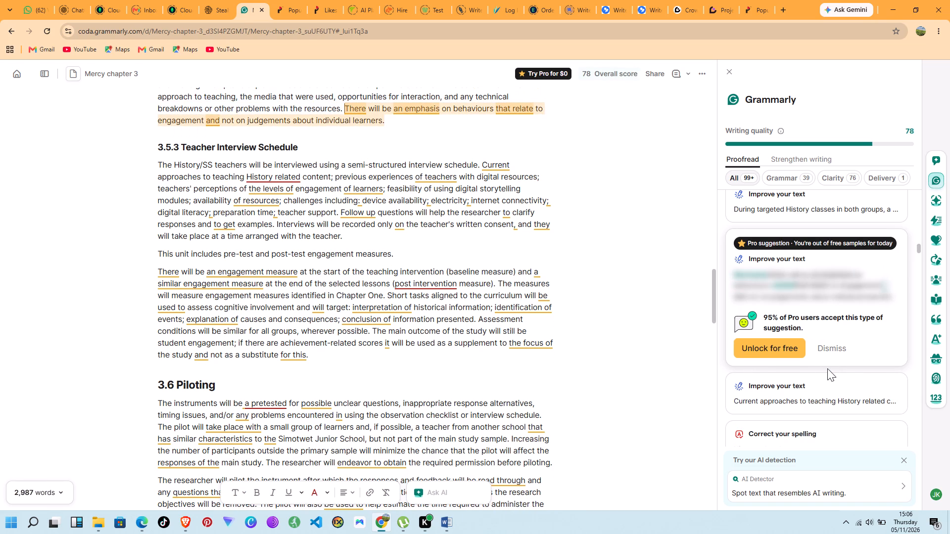
{"action": "left_click", "coordinate": [824, 350]}
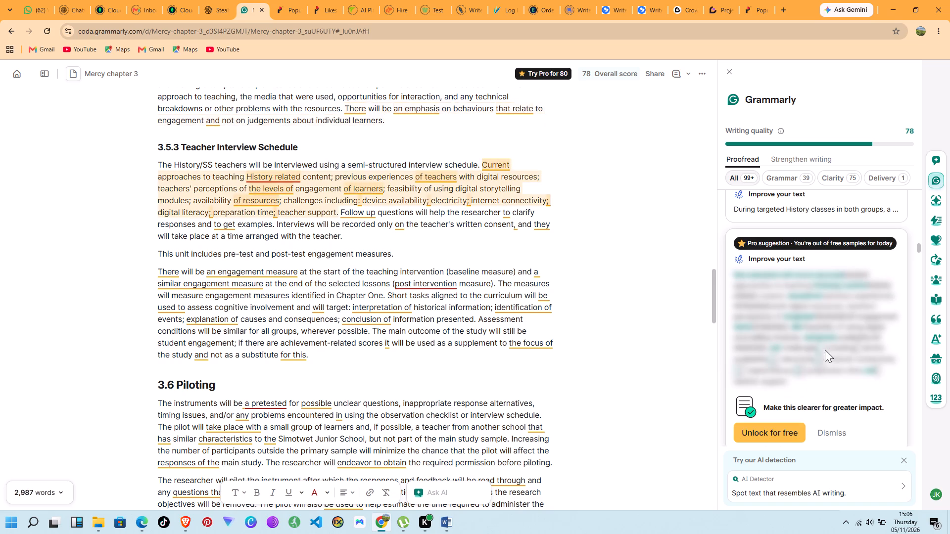
In section 3.5.3, accept "History-related", "Follow-up" and the preposition "with", dismissing the locked rewrites of the "Current approaches" and "Follow up questions" sentences.
{"action": "left_click", "coordinate": [825, 407]}
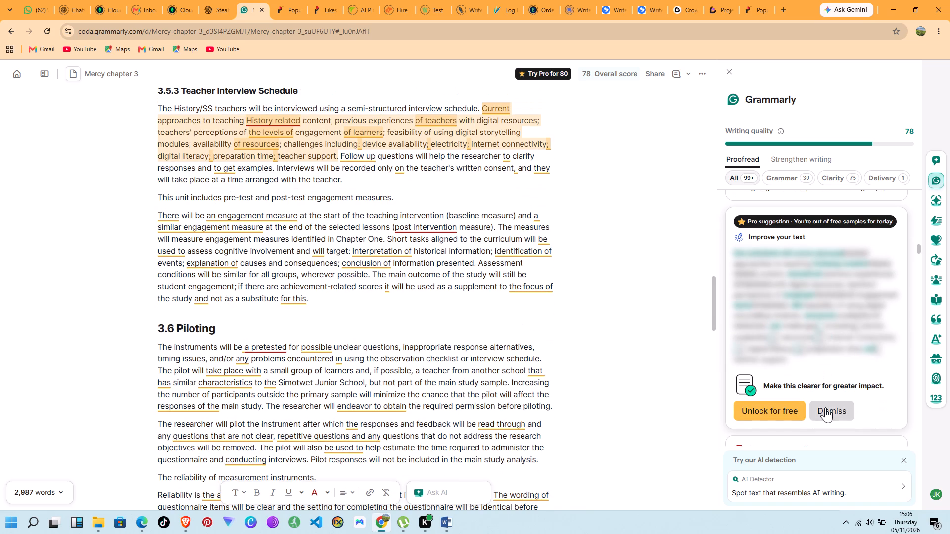
{"action": "left_click", "coordinate": [746, 264]}
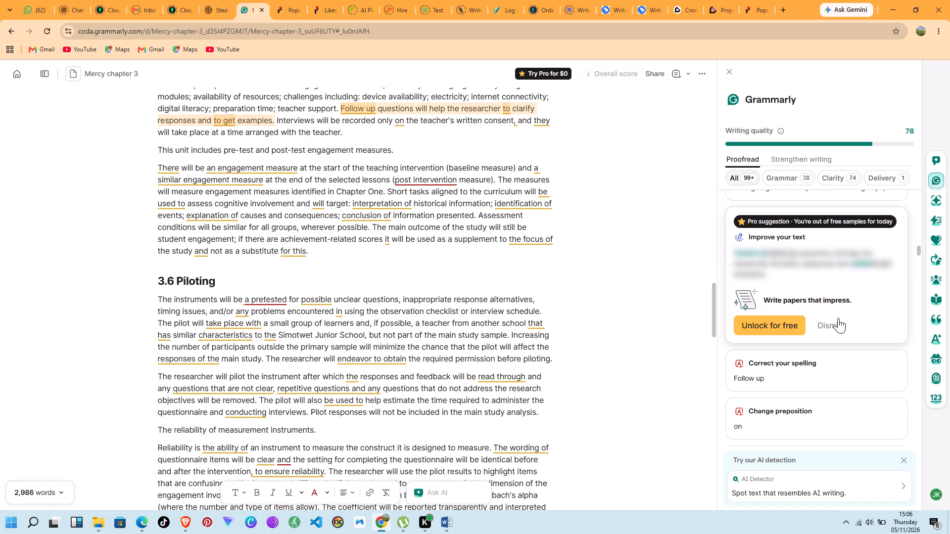
{"action": "left_click", "coordinate": [833, 323]}
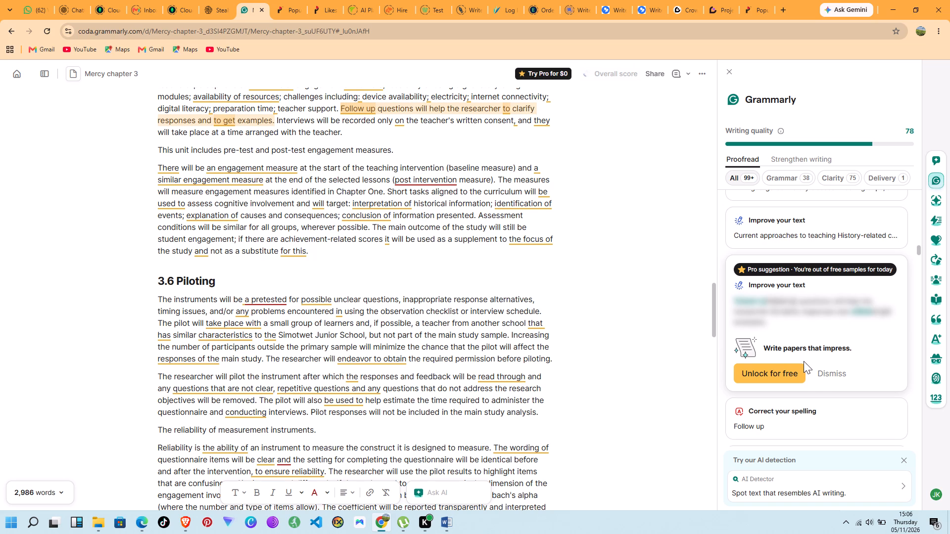
{"action": "left_click", "coordinate": [821, 372]}
{"action": "left_click", "coordinate": [740, 304]}
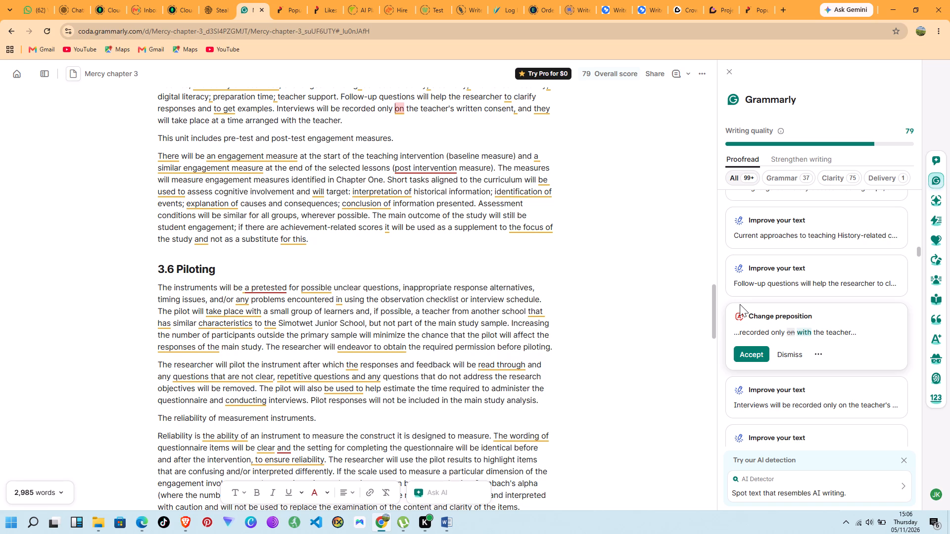
{"action": "left_click", "coordinate": [748, 355]}
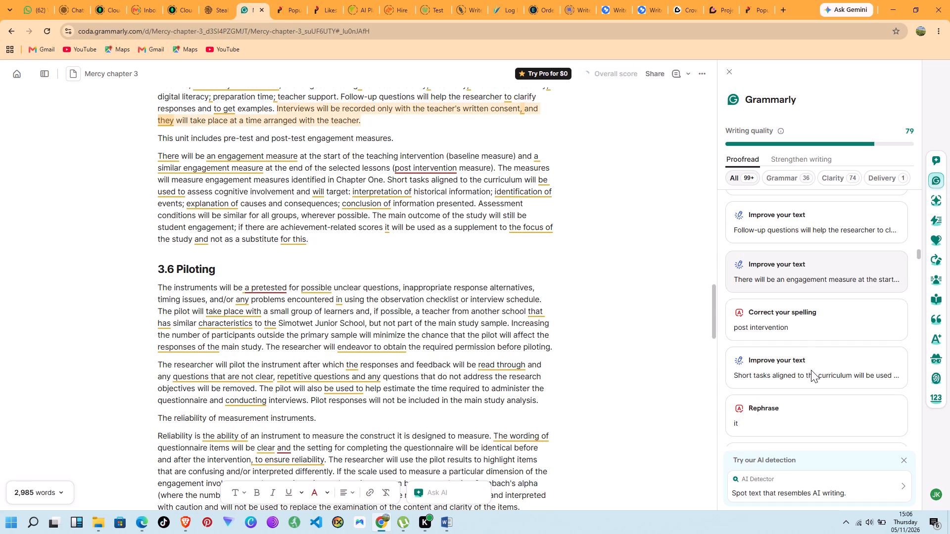
In the engagement measures paragraph, accept "post-intervention" and "scores, they", dismissing the locked rewrites of the "Short tasks" and "The main outcome" sentences.
{"action": "left_click", "coordinate": [749, 317]}
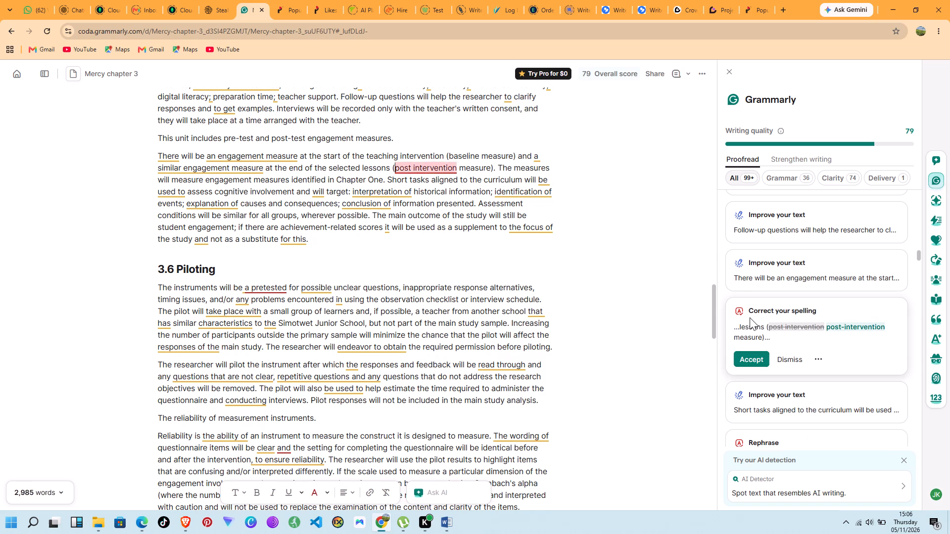
{"action": "left_click", "coordinate": [751, 356]}
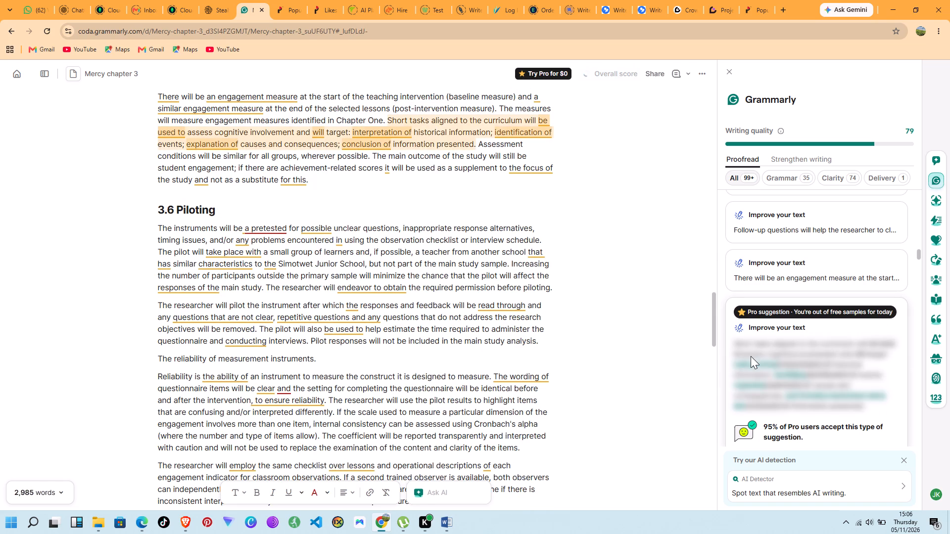
{"action": "left_click", "coordinate": [828, 383]}
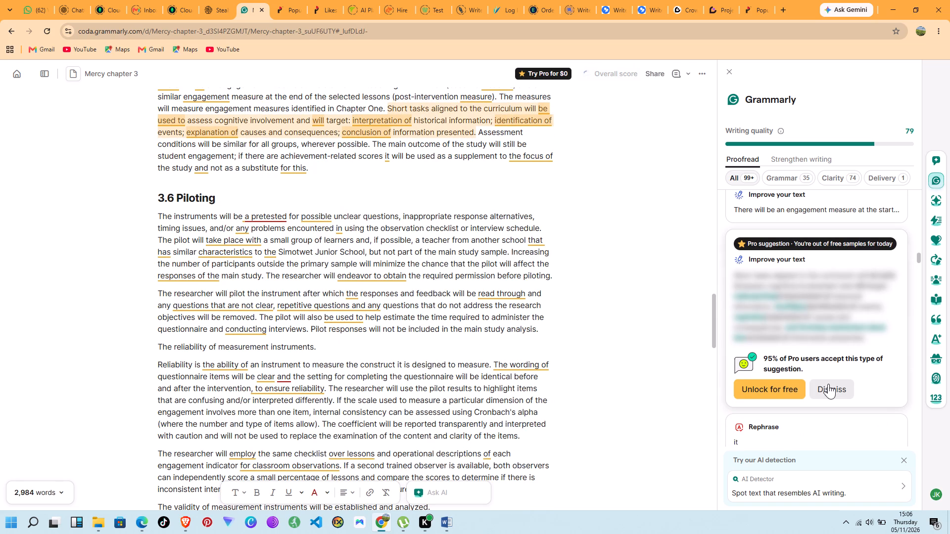
{"action": "left_click", "coordinate": [787, 377]}
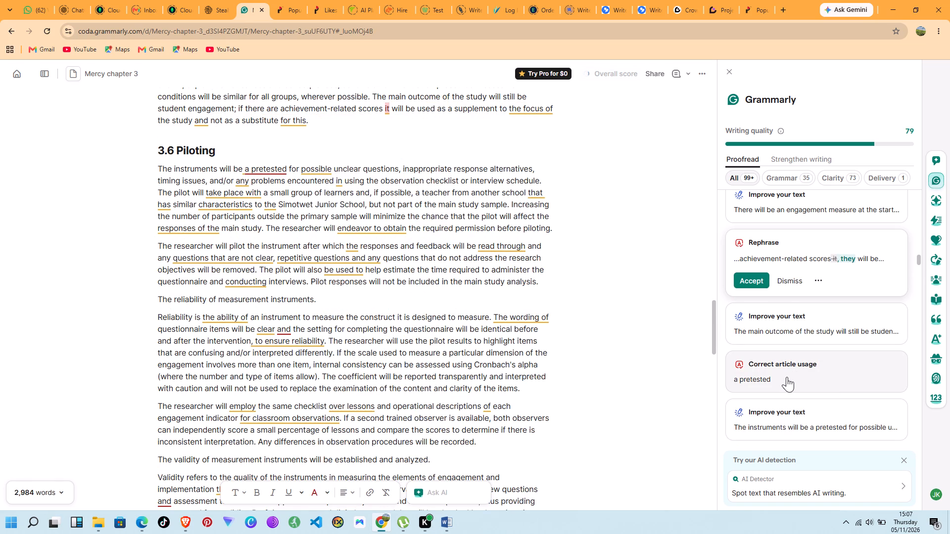
{"action": "left_click", "coordinate": [761, 248]}
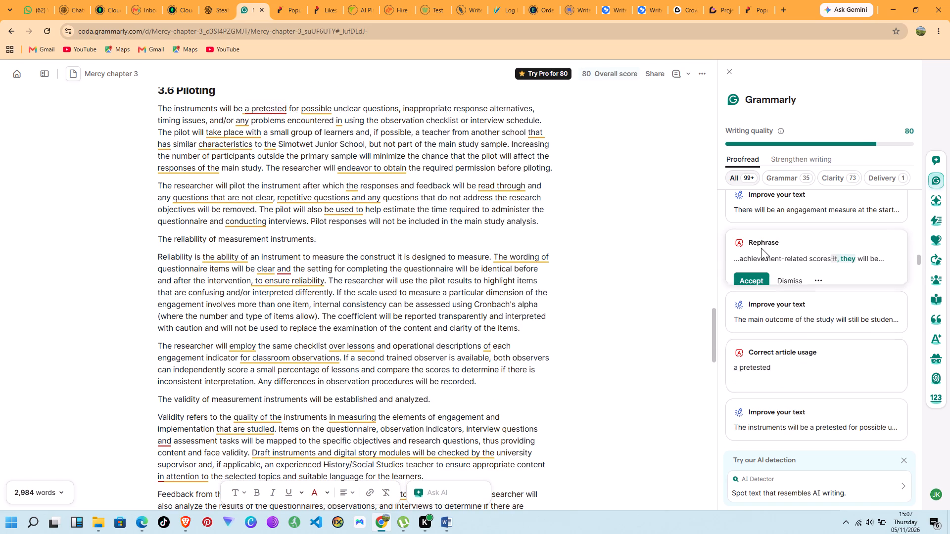
{"action": "left_click", "coordinate": [757, 278]}
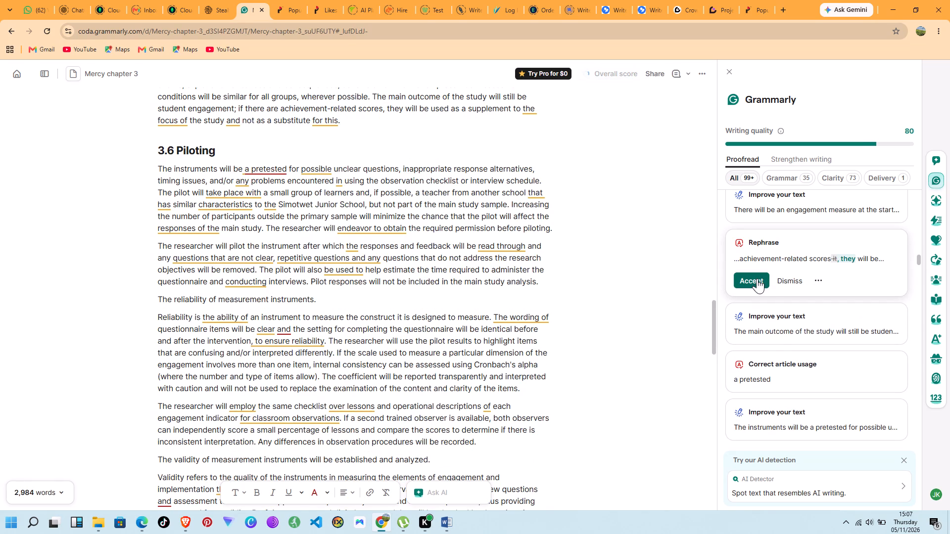
{"action": "left_click", "coordinate": [825, 365]}
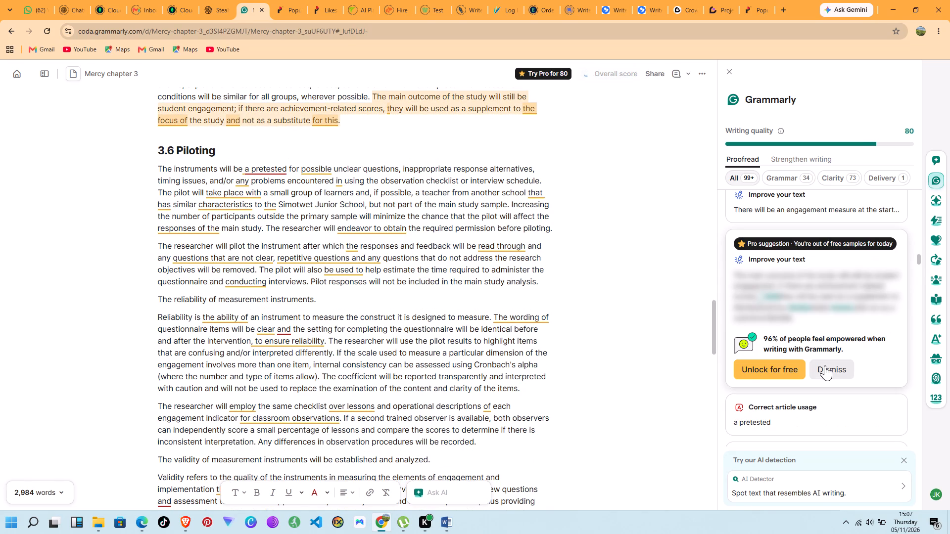
In section 3.6's first sentence, accept the removal of the article "a" before "pretested".
{"action": "left_click", "coordinate": [803, 419]}
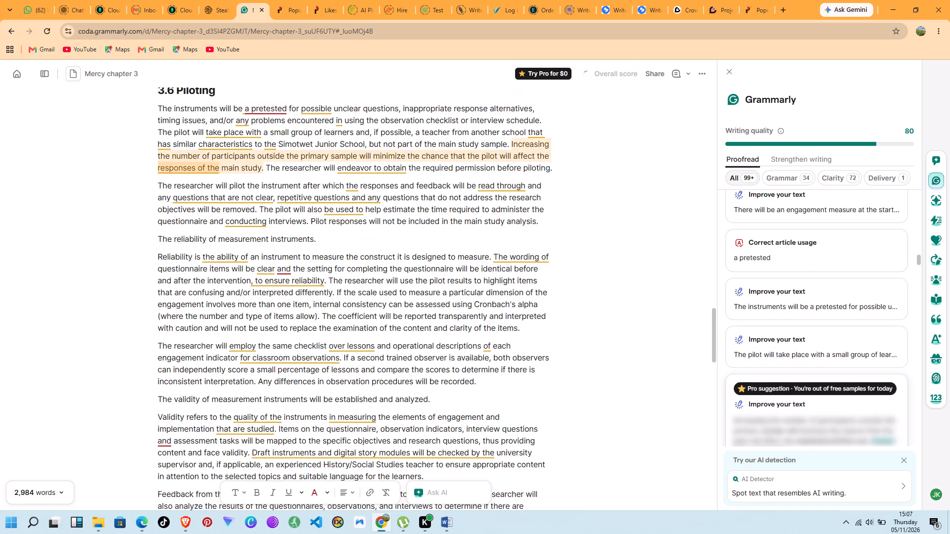
{"action": "left_click", "coordinate": [760, 255]}
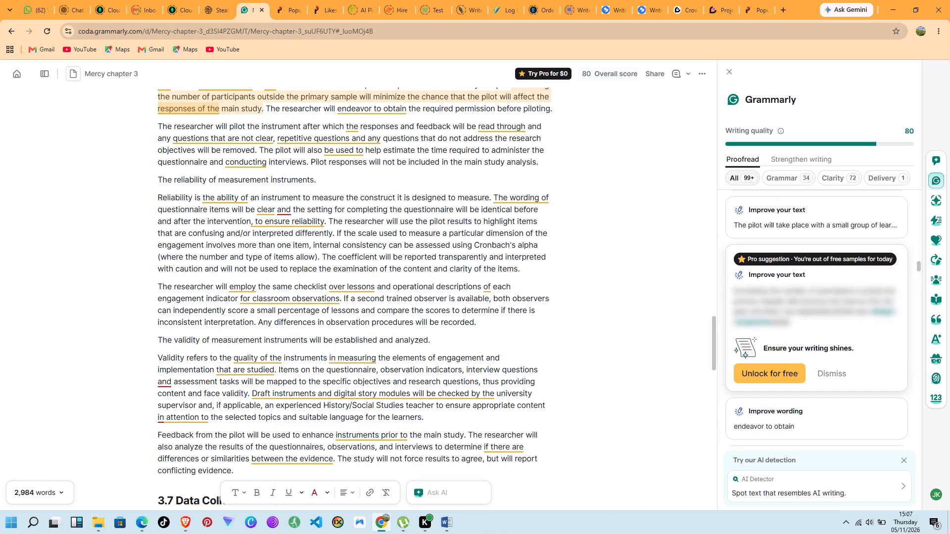
{"action": "scroll", "coordinate": [769, 276], "scroll_direction": "up", "scroll_amount": 3}
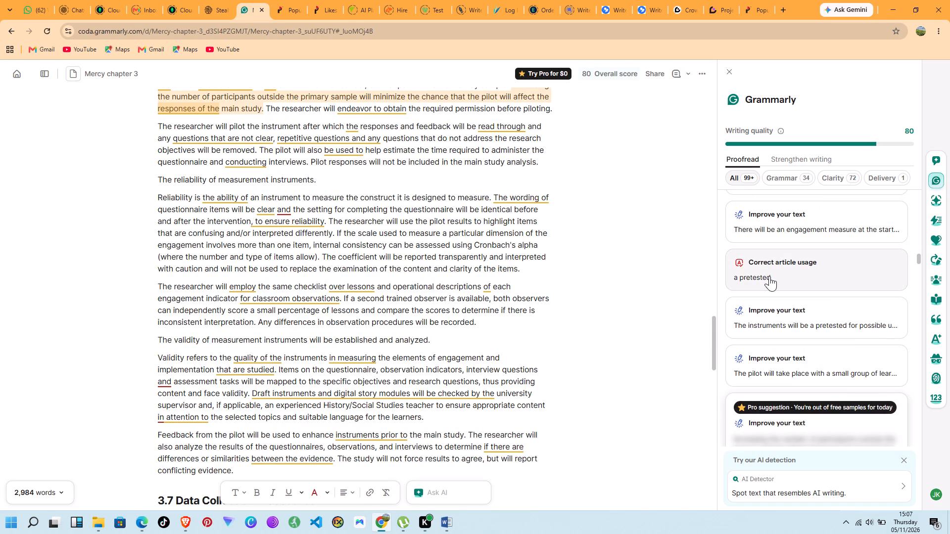
{"action": "left_click", "coordinate": [769, 276]}
{"action": "left_click", "coordinate": [755, 305]}
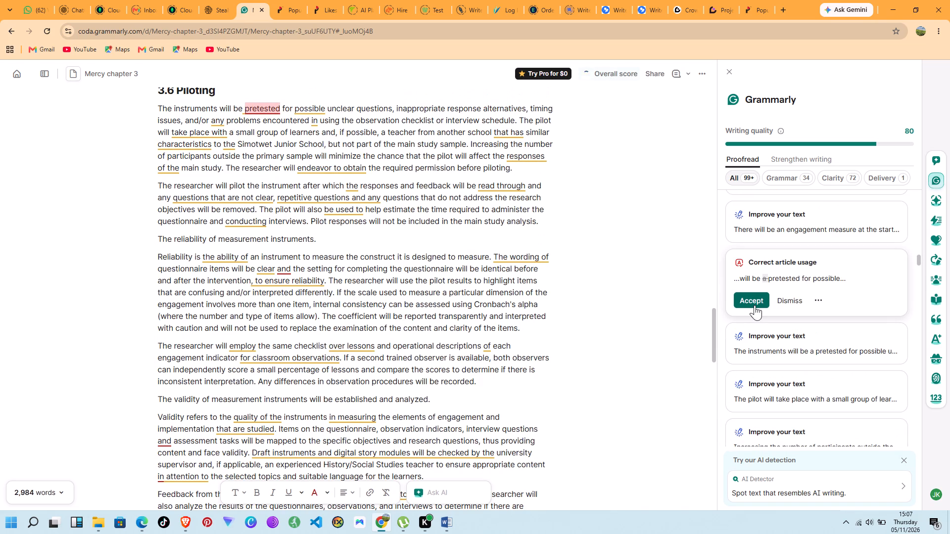
In section 3.6's second paragraph, accept the verb correction "conduct" before "interviews", skipping the locked Pro suggestions.
{"action": "scroll", "coordinate": [755, 305], "scroll_direction": "up", "scroll_amount": 3}
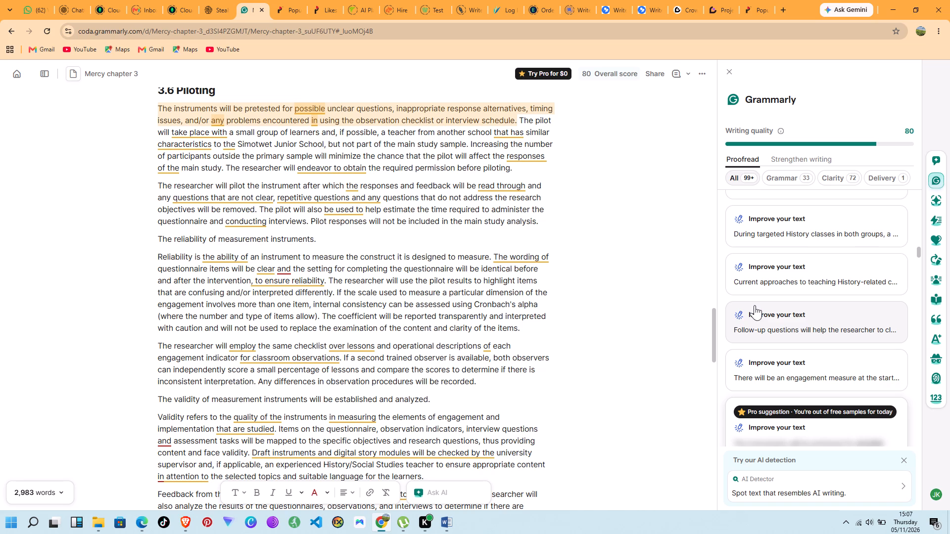
{"action": "scroll", "coordinate": [755, 299], "scroll_direction": "up", "scroll_amount": 3}
{"action": "scroll", "coordinate": [755, 299], "scroll_direction": "down", "scroll_amount": 5}
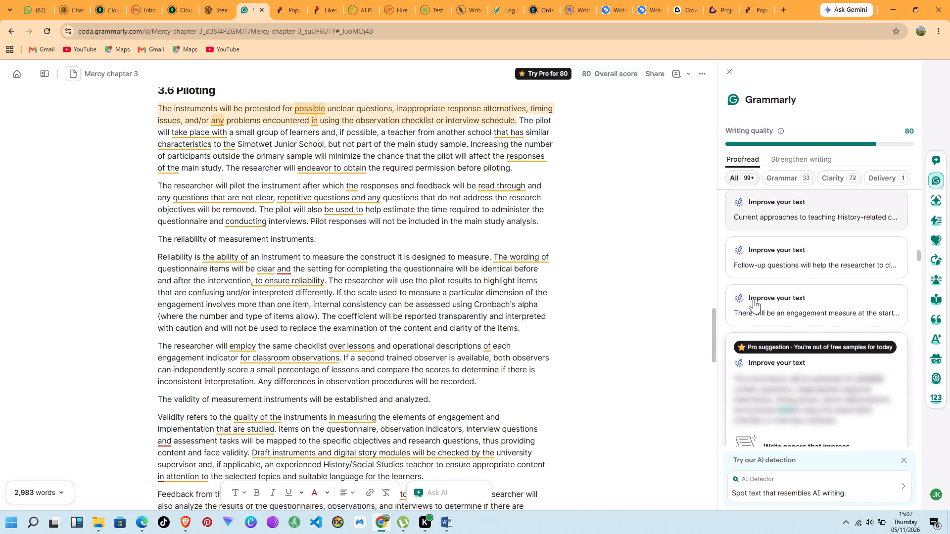
{"action": "scroll", "coordinate": [754, 299], "scroll_direction": "down", "scroll_amount": 6}
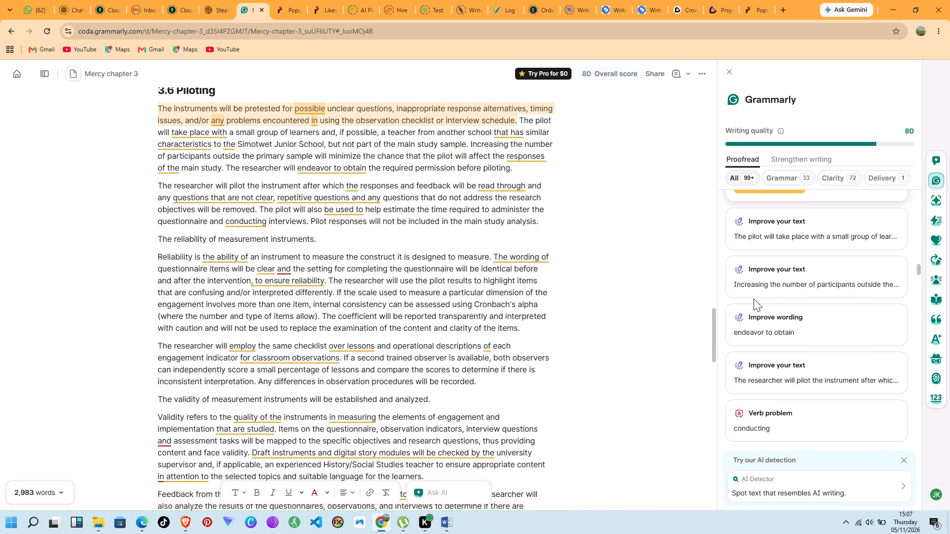
{"action": "scroll", "coordinate": [765, 359], "scroll_direction": "down", "scroll_amount": 1}
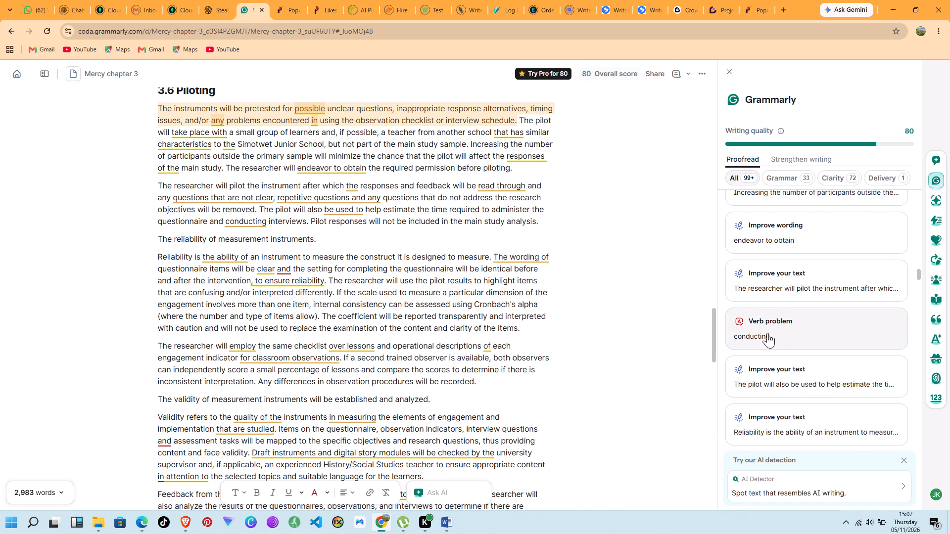
{"action": "left_click", "coordinate": [767, 332]}
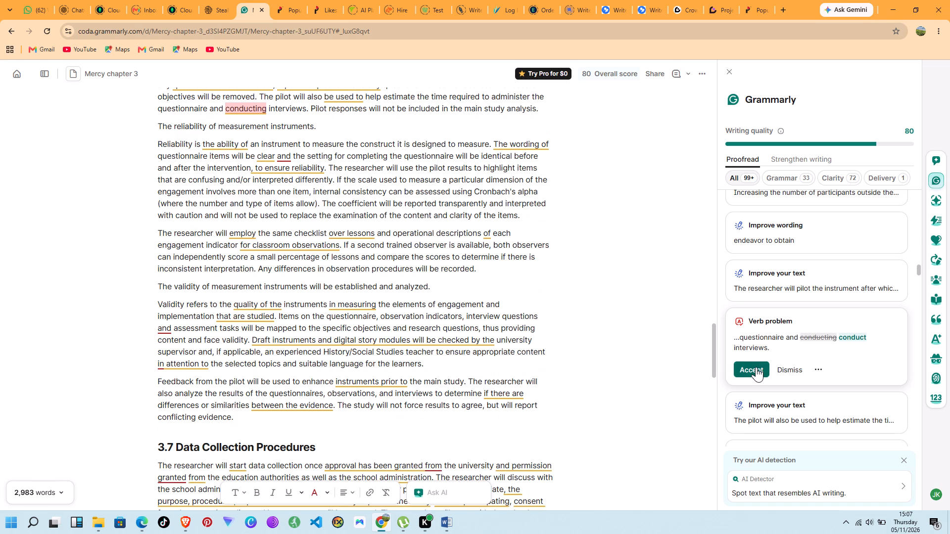
{"action": "left_click", "coordinate": [756, 367]}
In the reliability paragraph, accept the comma after "clear", skipping the locked Pro rewrites.
{"action": "scroll", "coordinate": [758, 363], "scroll_direction": "down", "scroll_amount": 1}
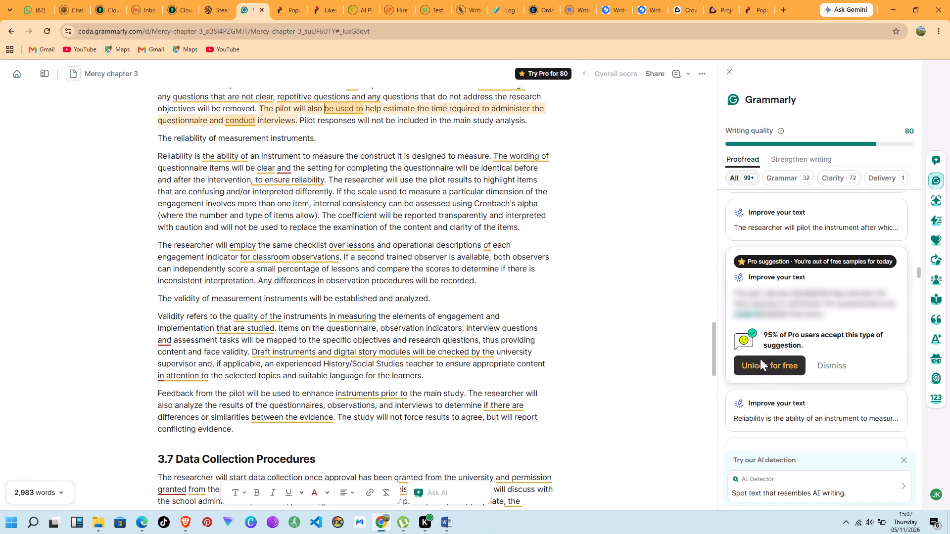
{"action": "scroll", "coordinate": [760, 358], "scroll_direction": "down", "scroll_amount": 2}
{"action": "left_click", "coordinate": [760, 357]}
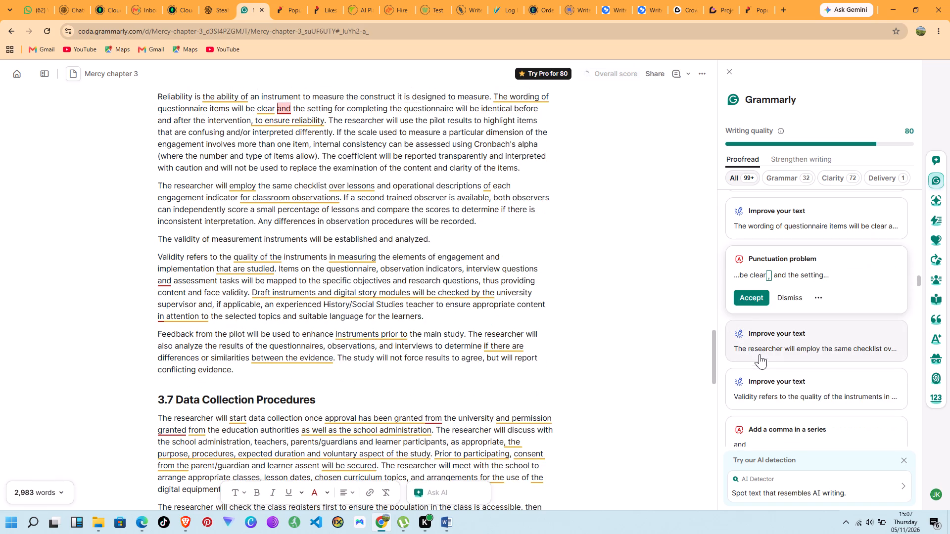
{"action": "left_click", "coordinate": [754, 299]}
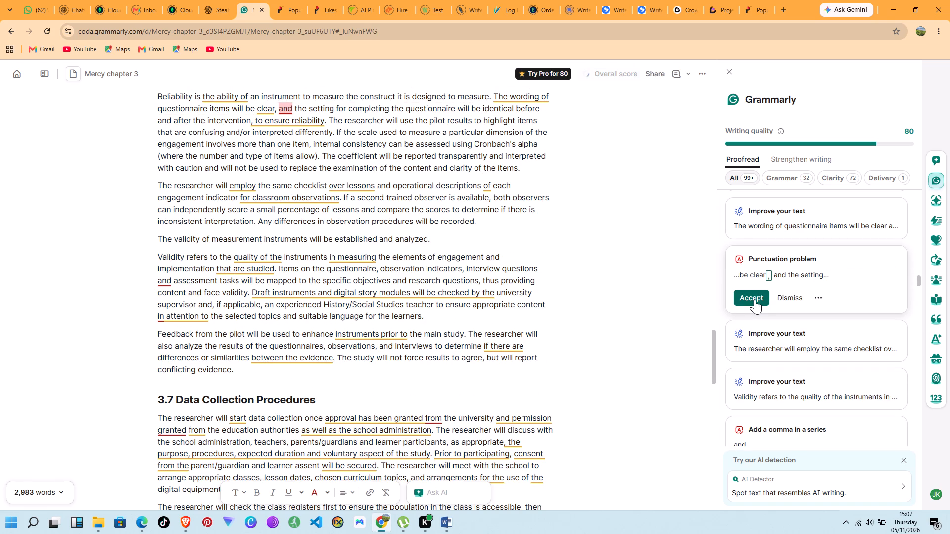
In the validity paragraph, accept the comma after "interview questions" and "with" before "attention to", skipping the locked Pro rewrites.
{"action": "scroll", "coordinate": [755, 299], "scroll_direction": "down", "scroll_amount": 3}
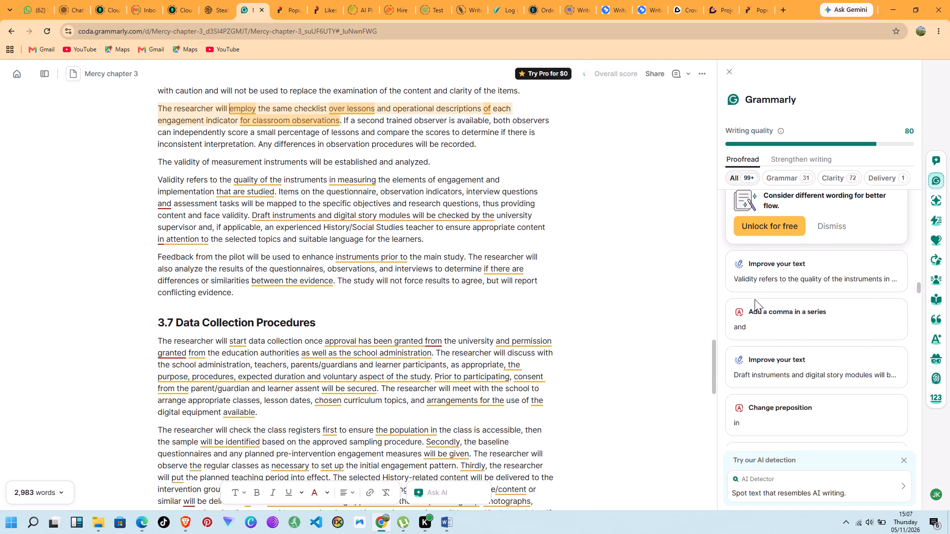
{"action": "left_click", "coordinate": [776, 317]}
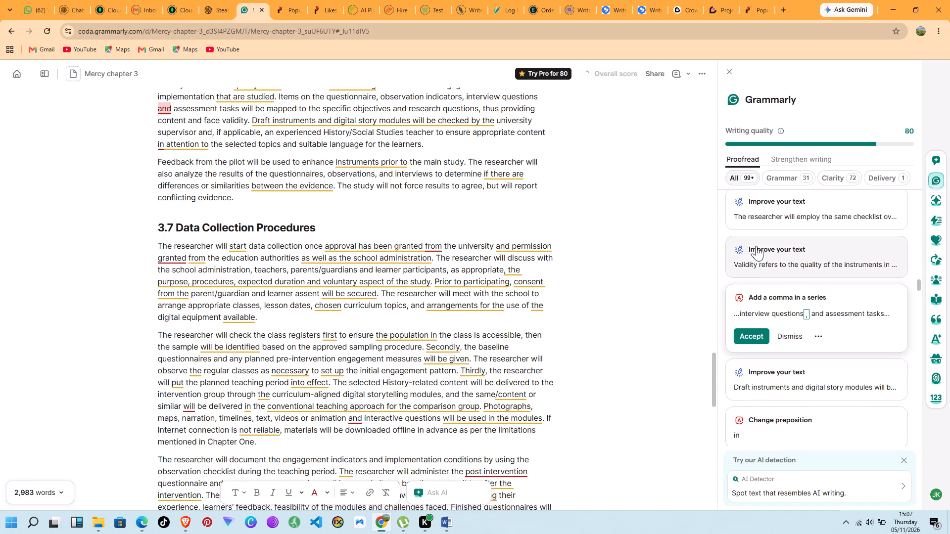
{"action": "left_click", "coordinate": [757, 338]}
{"action": "scroll", "coordinate": [757, 336], "scroll_direction": "down", "scroll_amount": 3}
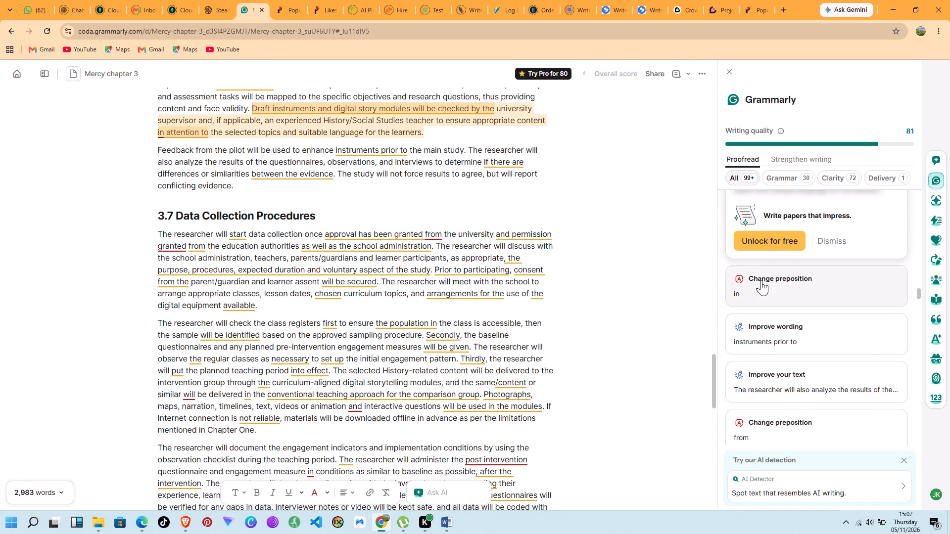
{"action": "left_click", "coordinate": [761, 280]}
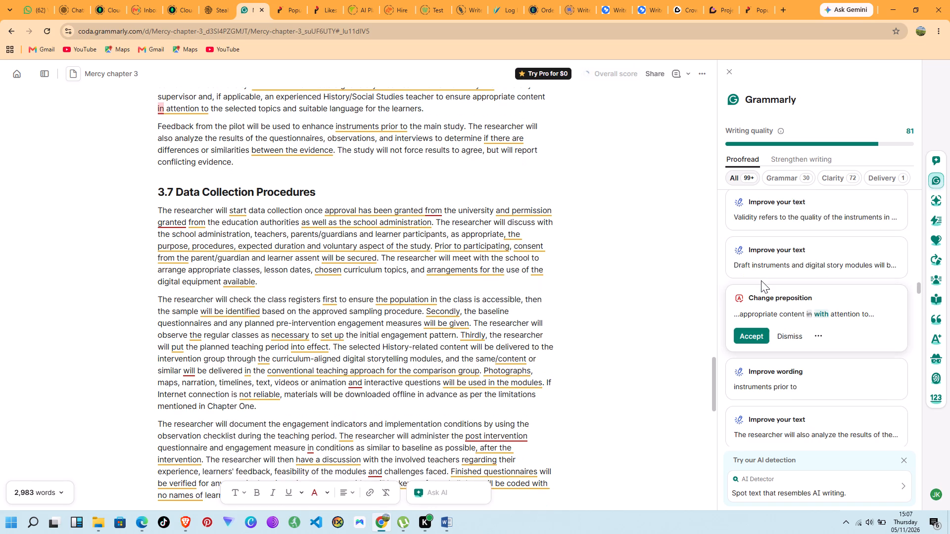
{"action": "left_click", "coordinate": [752, 338]}
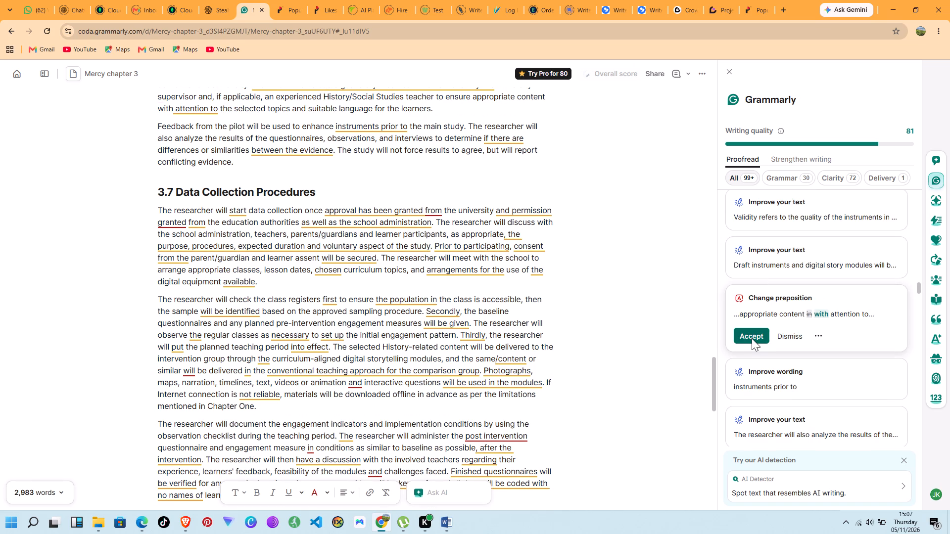
In section 3.7's first sentence, accept the preposition "by" before "the university", skipping the locked Pro suggestions on the pilot feedback paragraph.
{"action": "scroll", "coordinate": [754, 330], "scroll_direction": "down", "scroll_amount": 2}
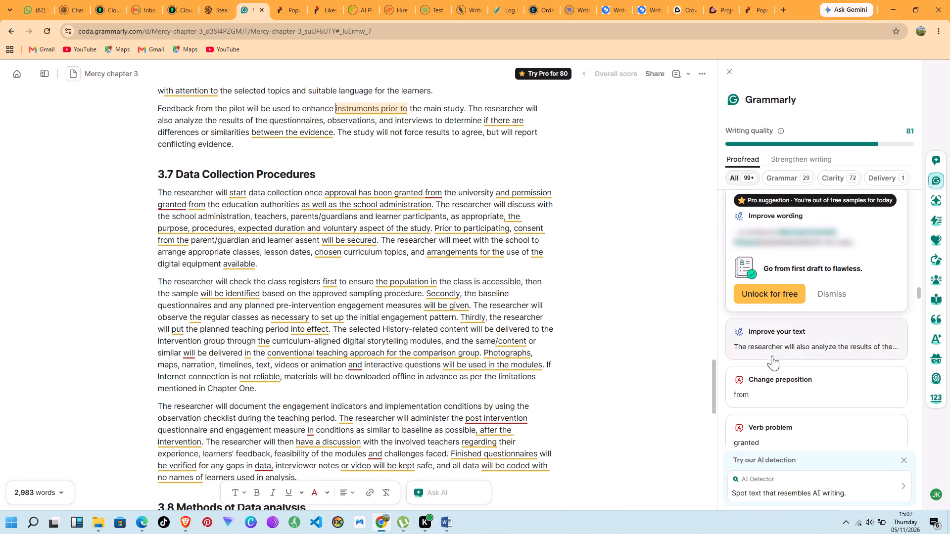
{"action": "scroll", "coordinate": [773, 370], "scroll_direction": "down", "scroll_amount": 2}
{"action": "left_click", "coordinate": [774, 299]}
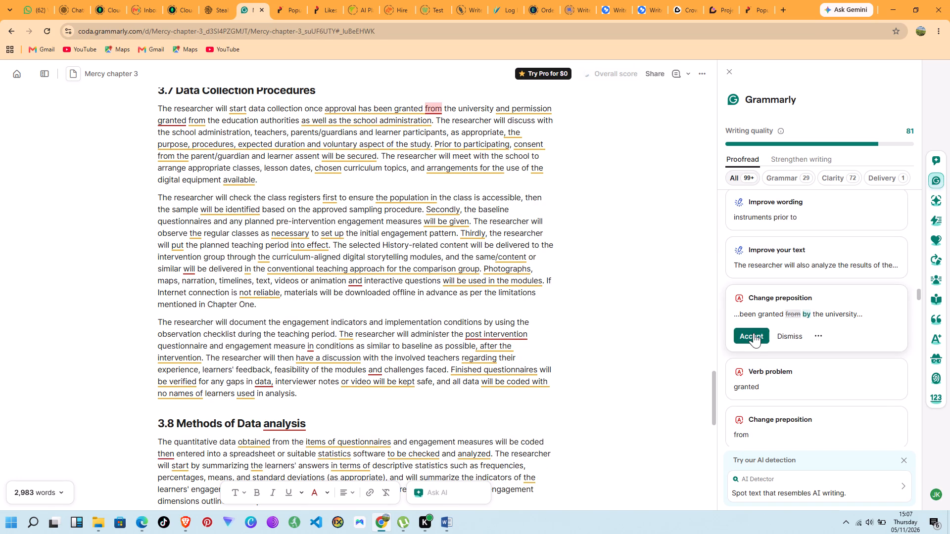
{"action": "left_click", "coordinate": [754, 333]}
{"action": "left_click", "coordinate": [754, 333]}
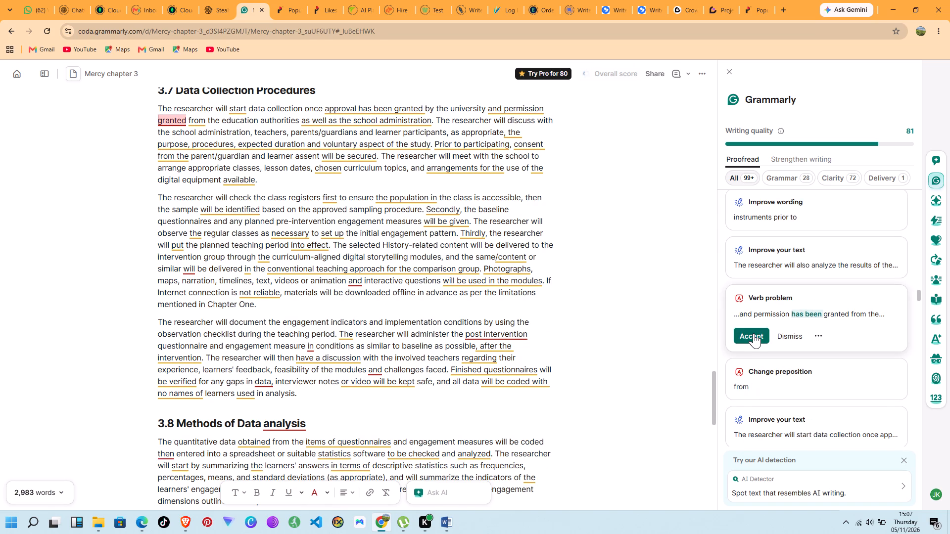
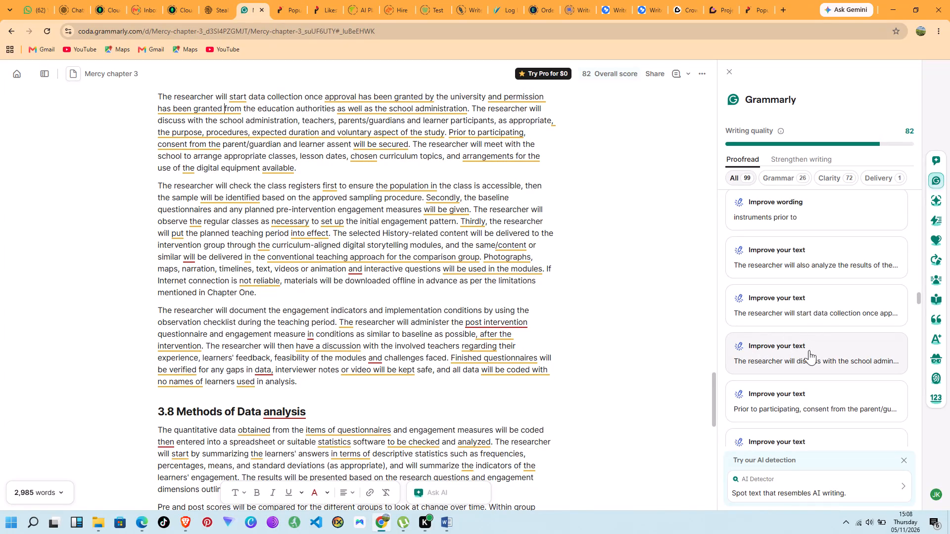
In section 3.7's class registers paragraph, accept the wording correction "content" after "or similar", skipping the locked Pro suggestions before it.
{"action": "scroll", "coordinate": [793, 352], "scroll_direction": "down", "scroll_amount": 5}
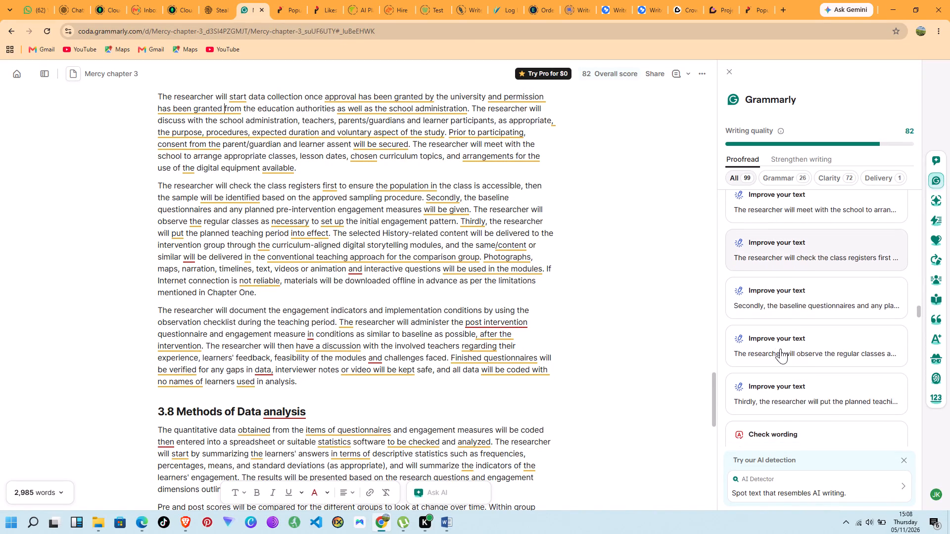
{"action": "scroll", "coordinate": [780, 349], "scroll_direction": "down", "scroll_amount": 2}
{"action": "left_click", "coordinate": [780, 349]}
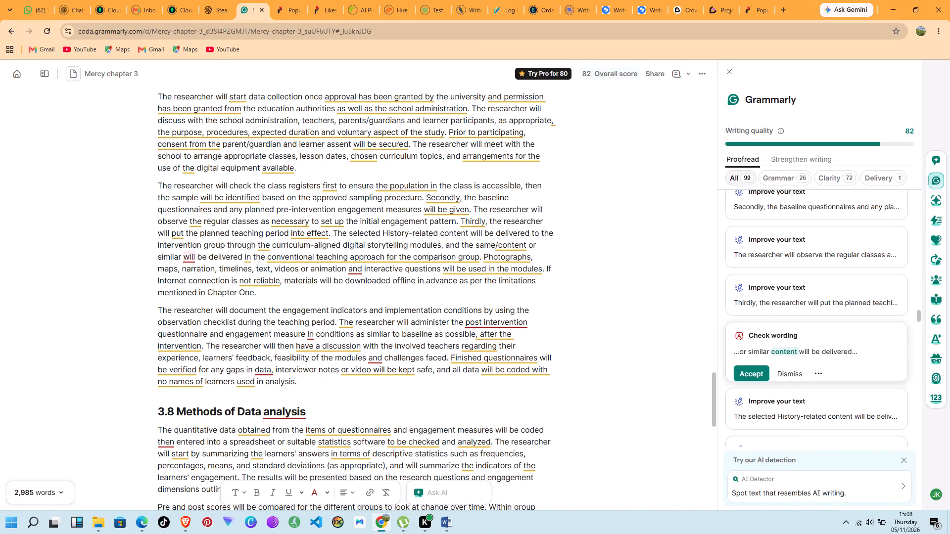
{"action": "left_click", "coordinate": [748, 377]}
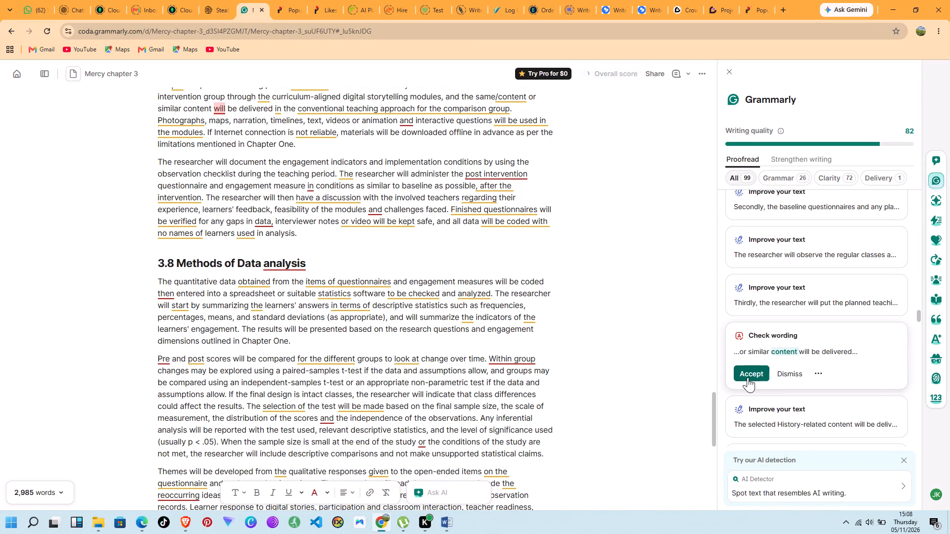
Accept the comma after "animation" in the "Photographs, maps" sentence, dismissing the locked Pro rewrites around it, including the Internet connection sentence.
{"action": "scroll", "coordinate": [761, 315], "scroll_direction": "down", "scroll_amount": 3}
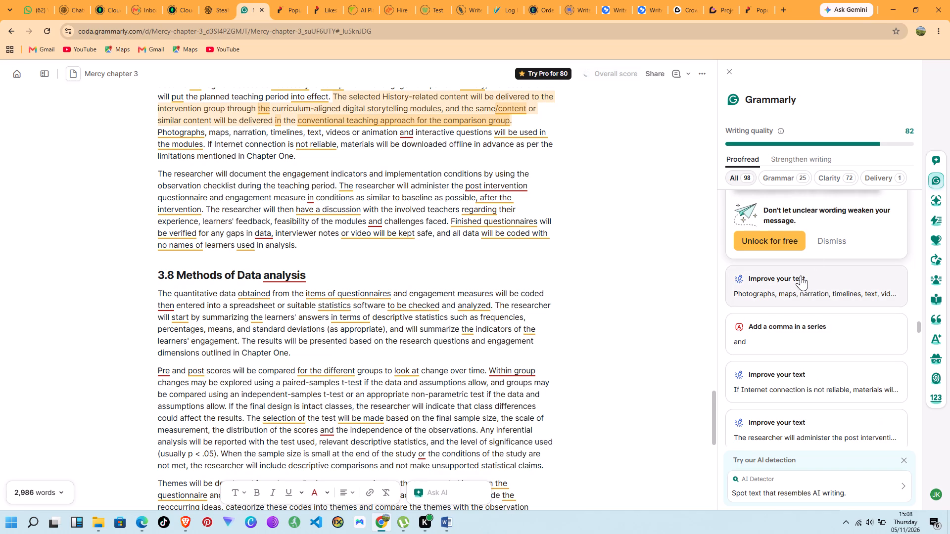
{"action": "left_click", "coordinate": [825, 238]}
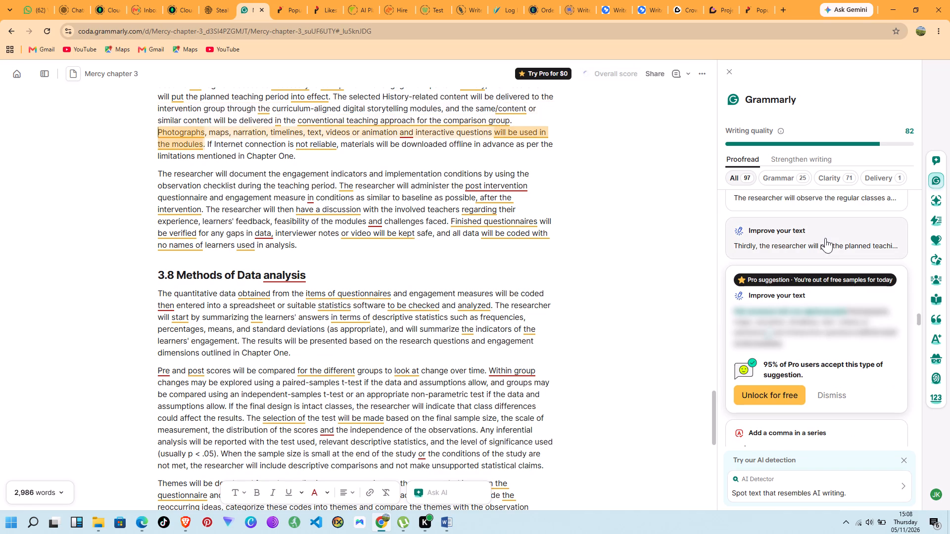
{"action": "left_click", "coordinate": [832, 393]}
{"action": "scroll", "coordinate": [809, 360], "scroll_direction": "down", "scroll_amount": 1}
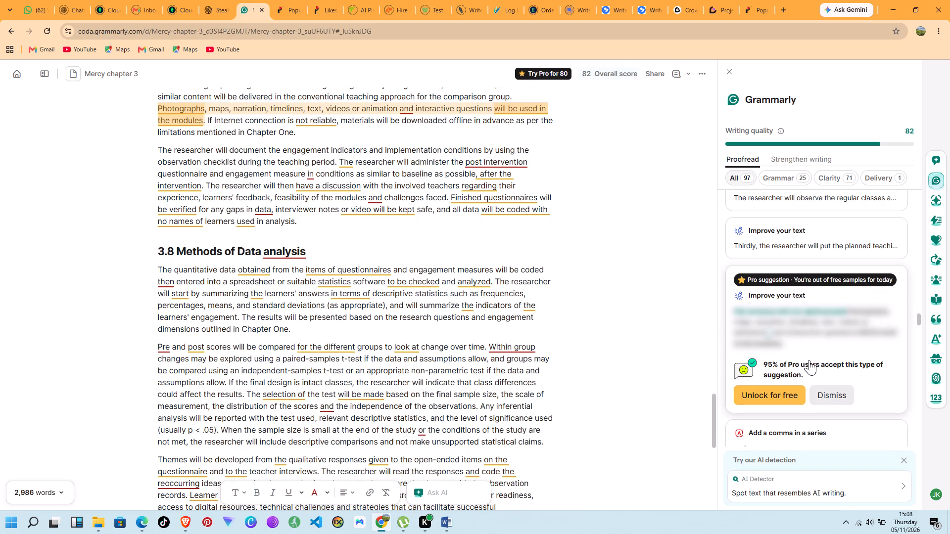
{"action": "scroll", "coordinate": [809, 360], "scroll_direction": "down", "scroll_amount": 2}
{"action": "left_click", "coordinate": [749, 284]}
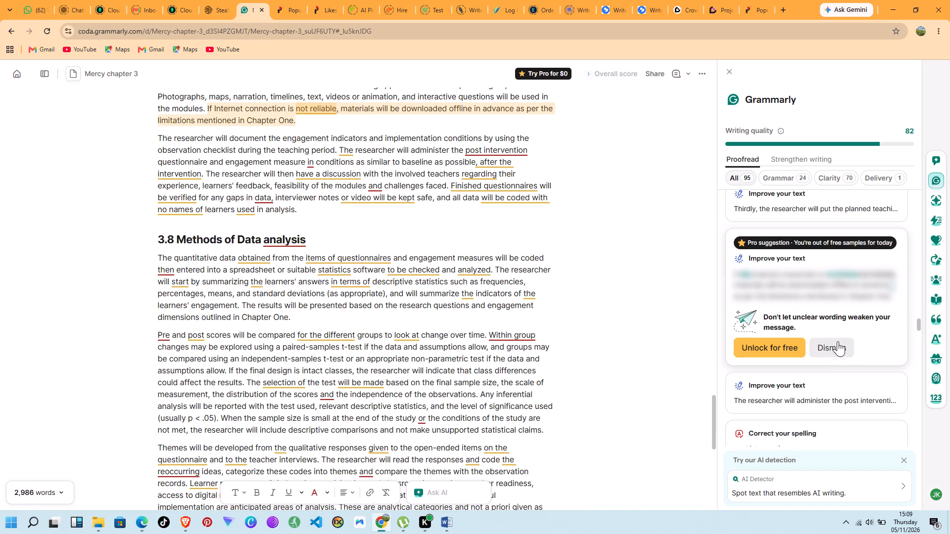
{"action": "left_click", "coordinate": [838, 342]}
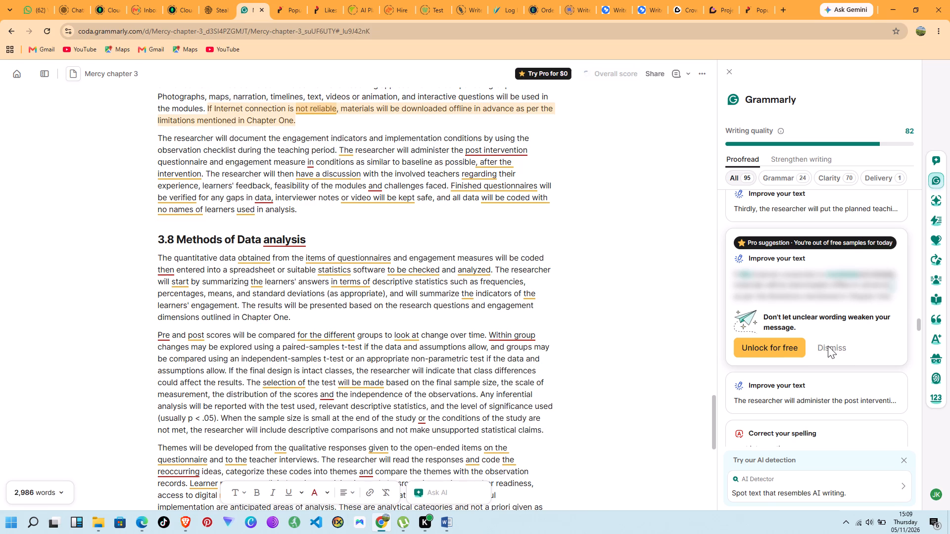
{"action": "left_click", "coordinate": [828, 346]}
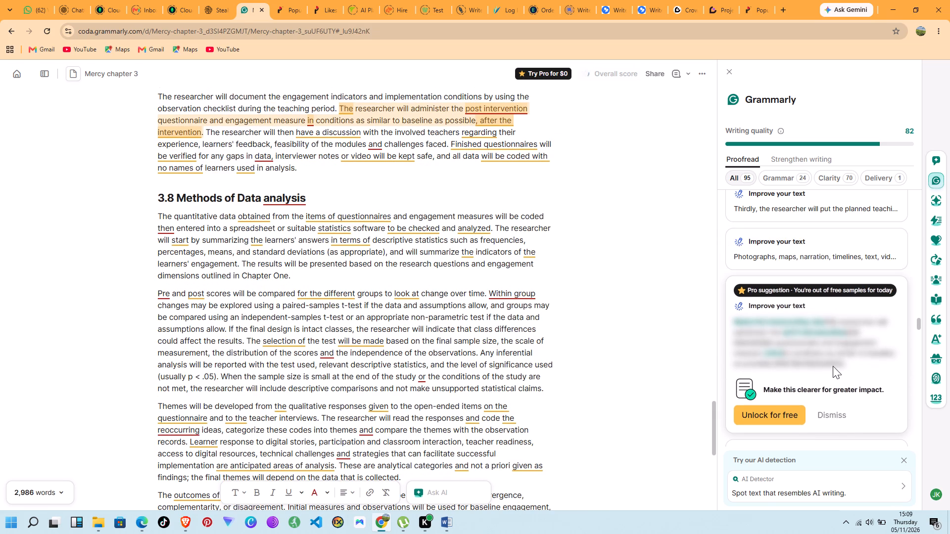
In section 3.7's last paragraph, accept "post-intervention", "under" before "conditions", the comma after "modules" and the semicolon after "data", skipping locked Pro rewrites.
{"action": "scroll", "coordinate": [808, 351], "scroll_direction": "down", "scroll_amount": 2}
{"action": "left_click", "coordinate": [828, 315]}
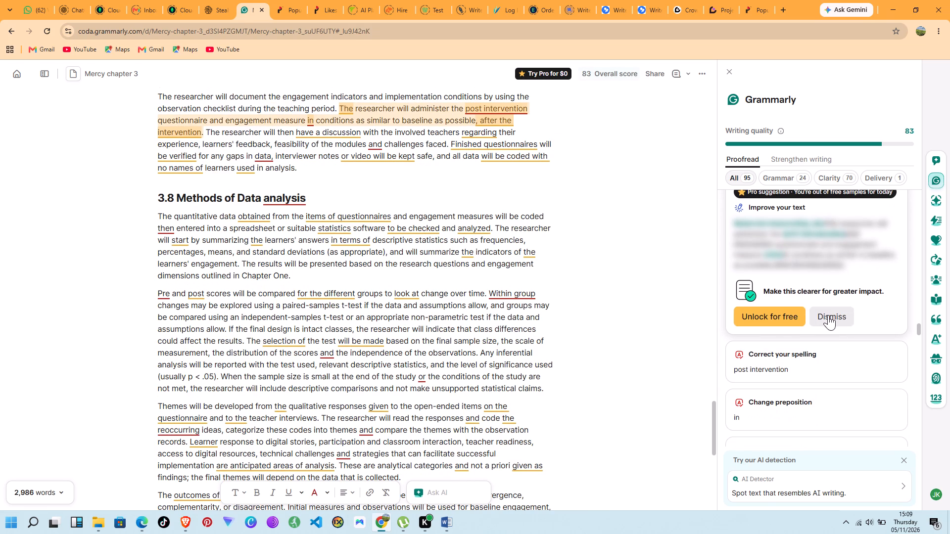
{"action": "left_click", "coordinate": [756, 400]}
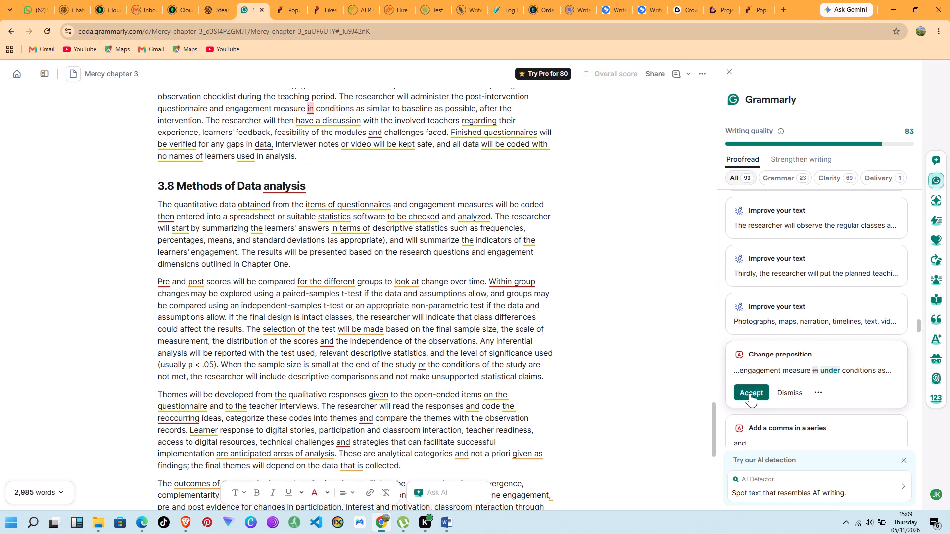
{"action": "left_click", "coordinate": [750, 393]}
{"action": "left_click", "coordinate": [750, 393]}
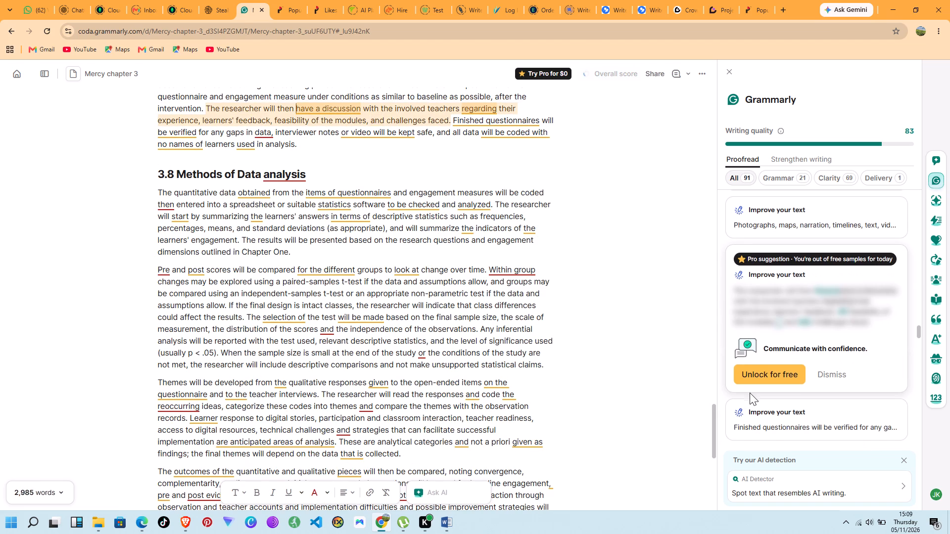
{"action": "left_click", "coordinate": [828, 371]}
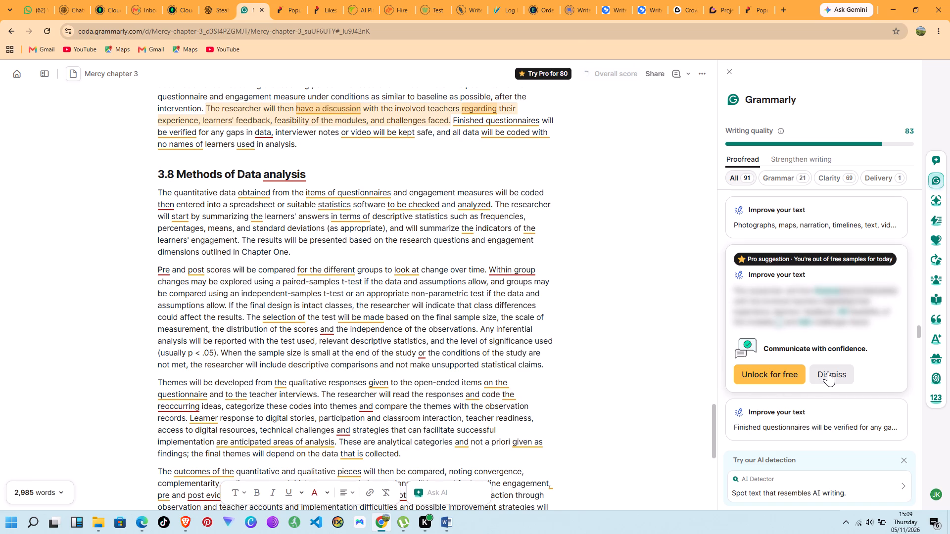
{"action": "scroll", "coordinate": [824, 370], "scroll_direction": "down", "scroll_amount": 4}
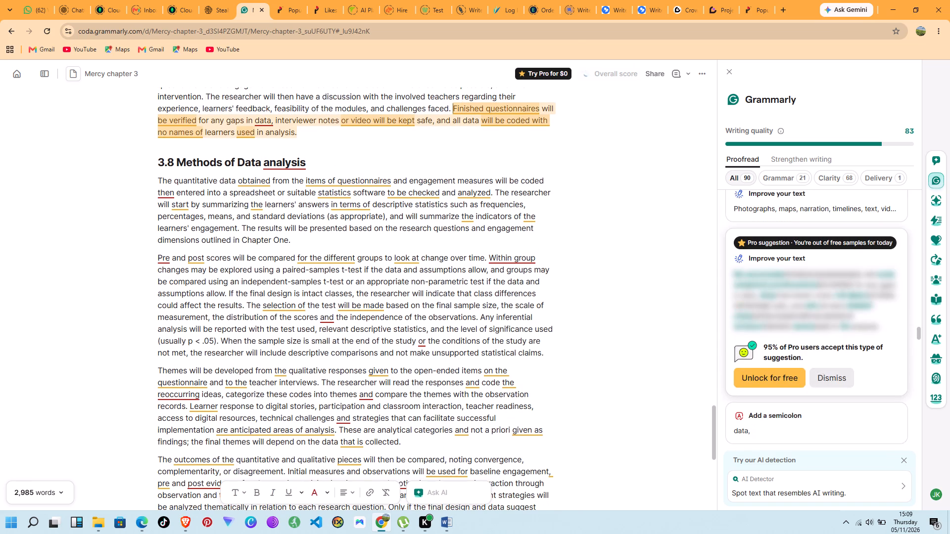
{"action": "scroll", "coordinate": [812, 356], "scroll_direction": "down", "scroll_amount": 3}
{"action": "left_click", "coordinate": [791, 291]}
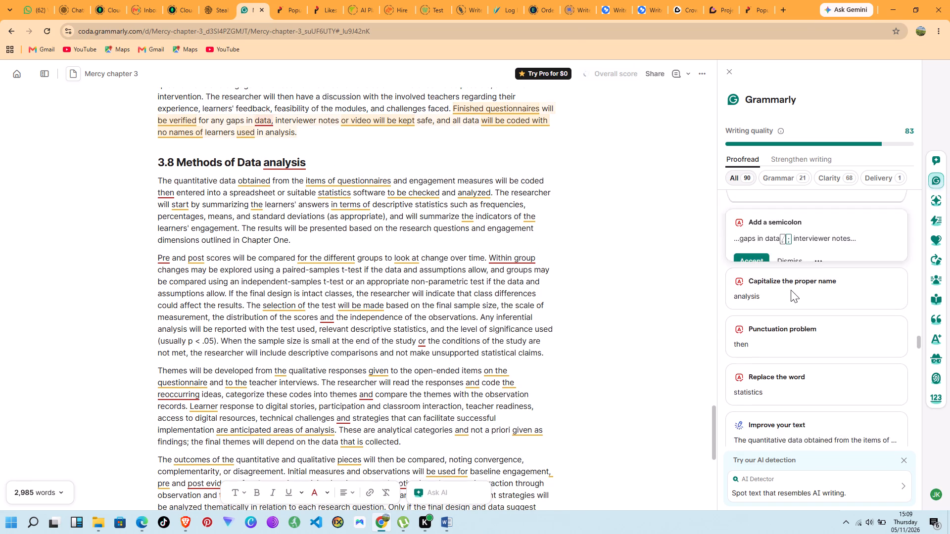
{"action": "left_click", "coordinate": [760, 335]}
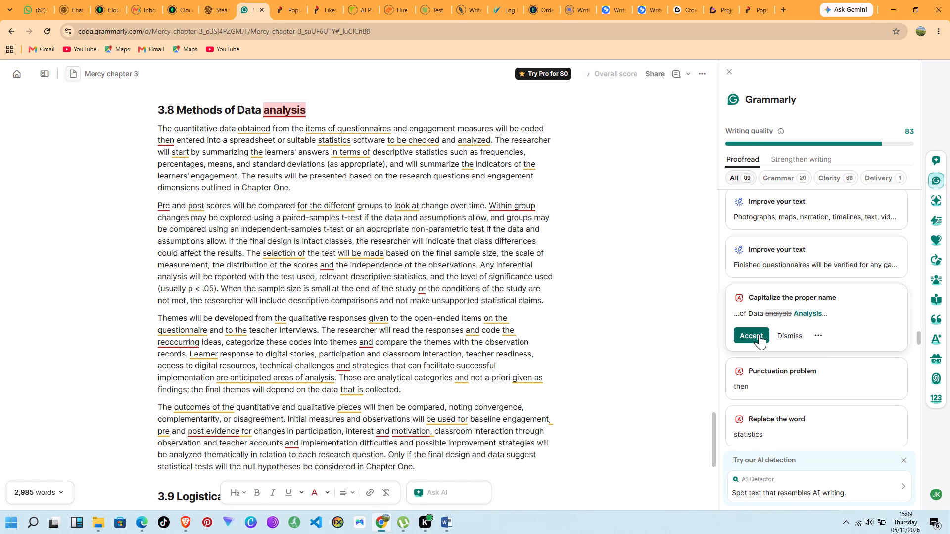
Accept "Analysis" in the 3.8 heading, plus the comma after "coded" and "statistical" before "software" in its first paragraph, dismissing the locked Pro rewrite.
{"action": "left_click", "coordinate": [759, 334]}
{"action": "left_click", "coordinate": [755, 382]}
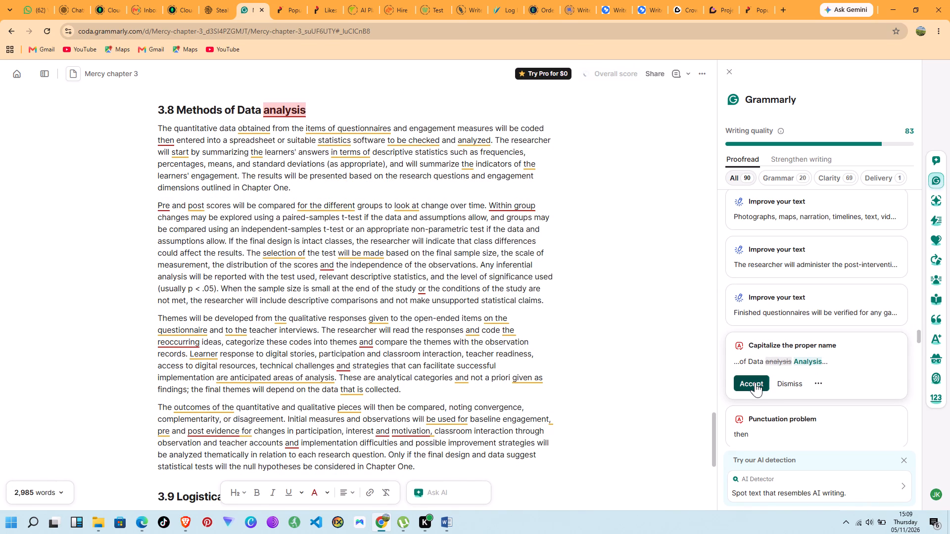
{"action": "left_click", "coordinate": [755, 382]}
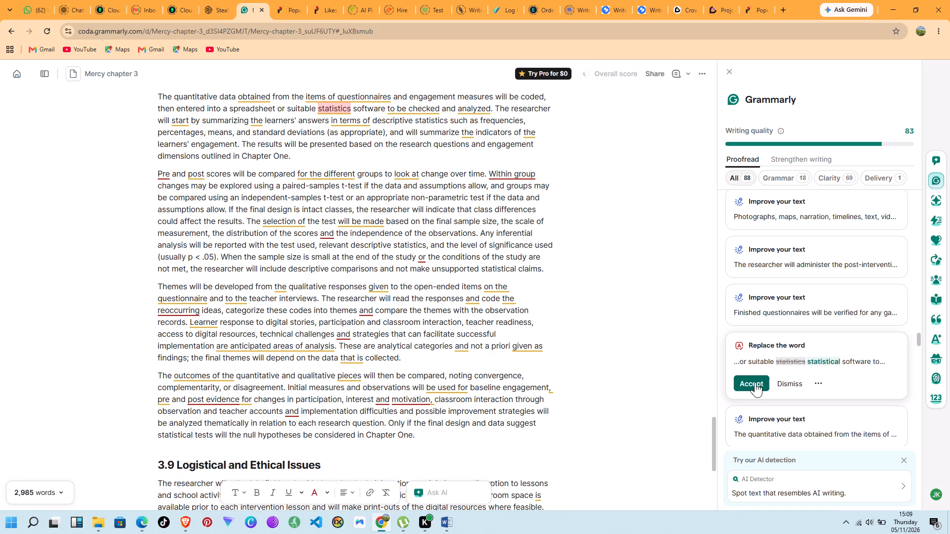
{"action": "left_click", "coordinate": [755, 382]}
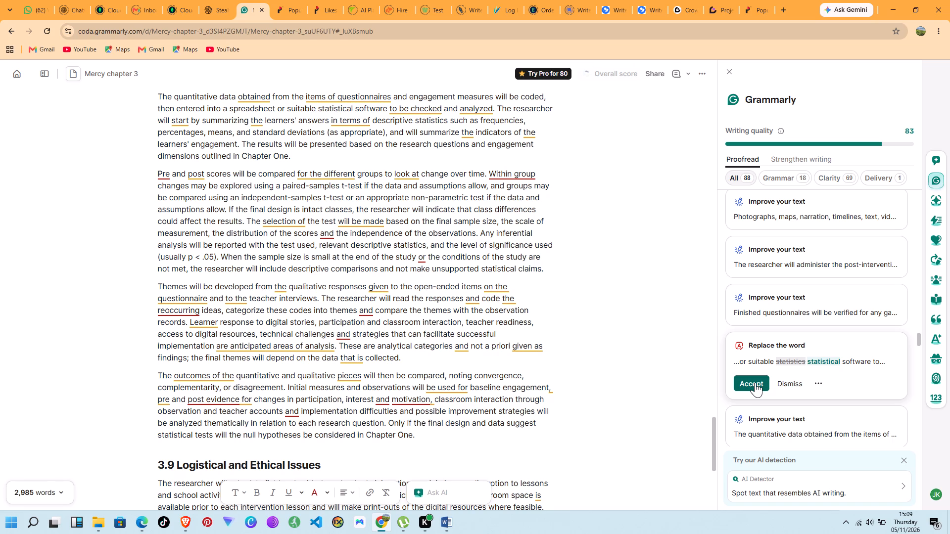
{"action": "scroll", "coordinate": [763, 363], "scroll_direction": "down", "scroll_amount": 2}
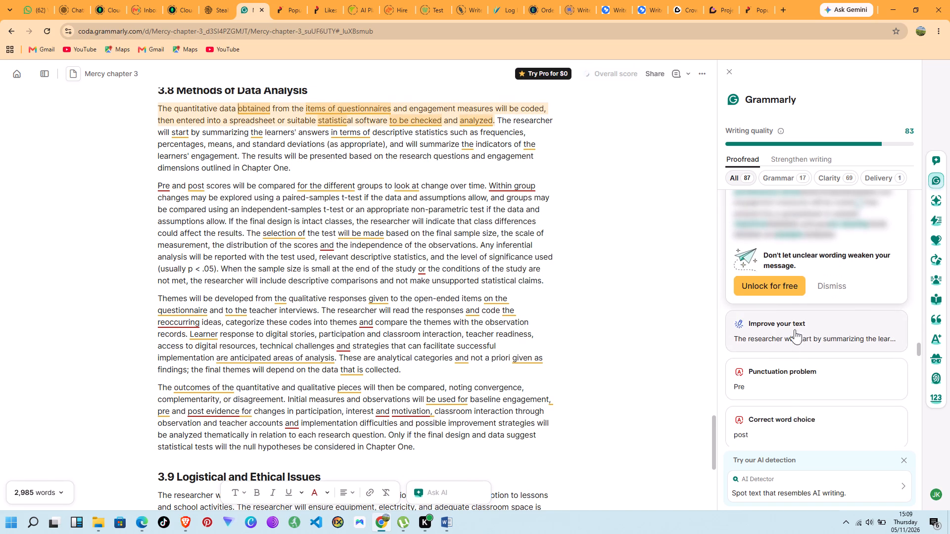
{"action": "left_click", "coordinate": [825, 279]}
{"action": "left_click", "coordinate": [798, 371]}
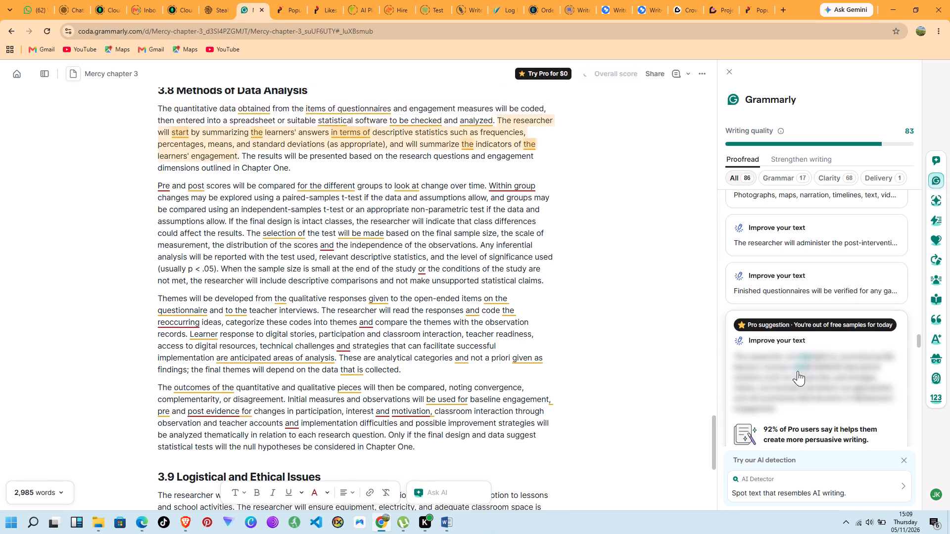
In the first sentence of section 3.8's second paragraph, accept "Pre-" and "post-test" before "scores", and dismiss the locked Pro rewrite.
{"action": "scroll", "coordinate": [797, 370], "scroll_direction": "down", "scroll_amount": 4}
{"action": "left_click", "coordinate": [768, 238]}
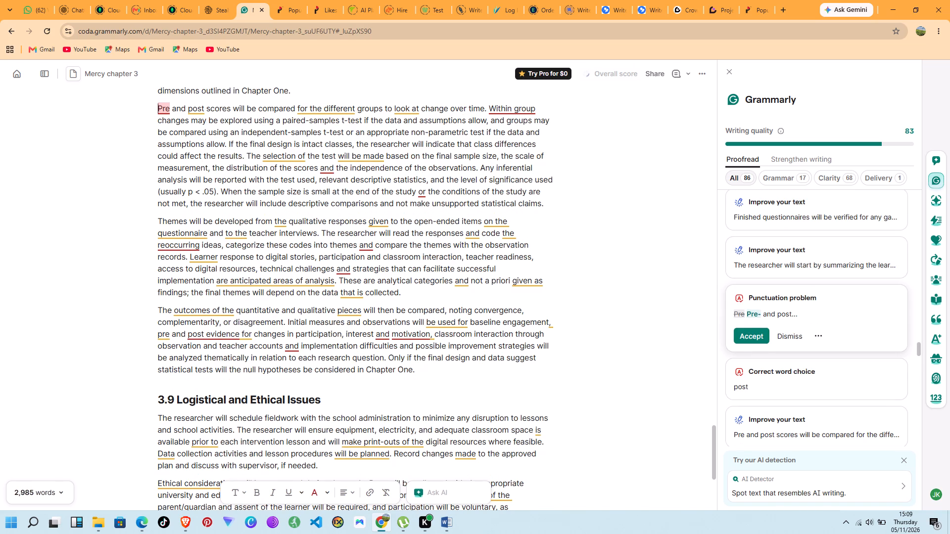
{"action": "left_click", "coordinate": [755, 339]}
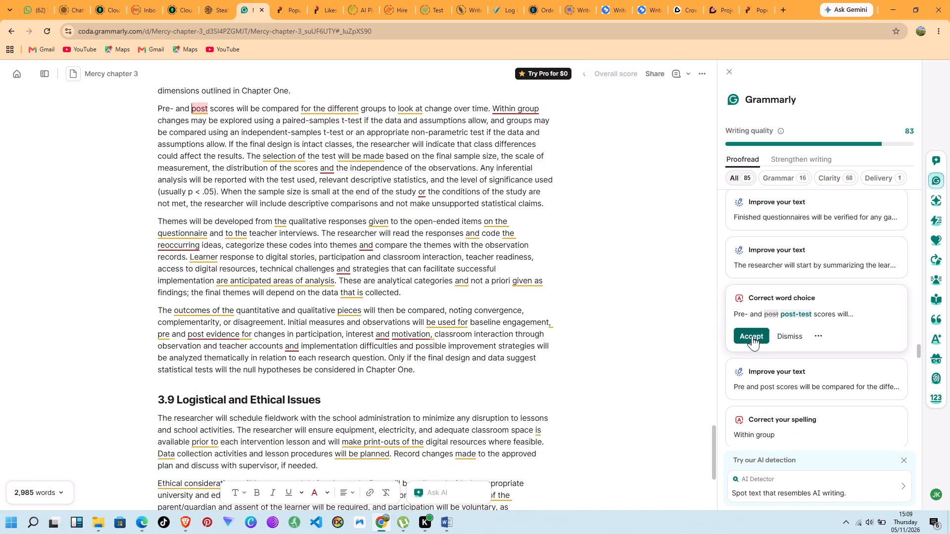
{"action": "left_click", "coordinate": [752, 336]}
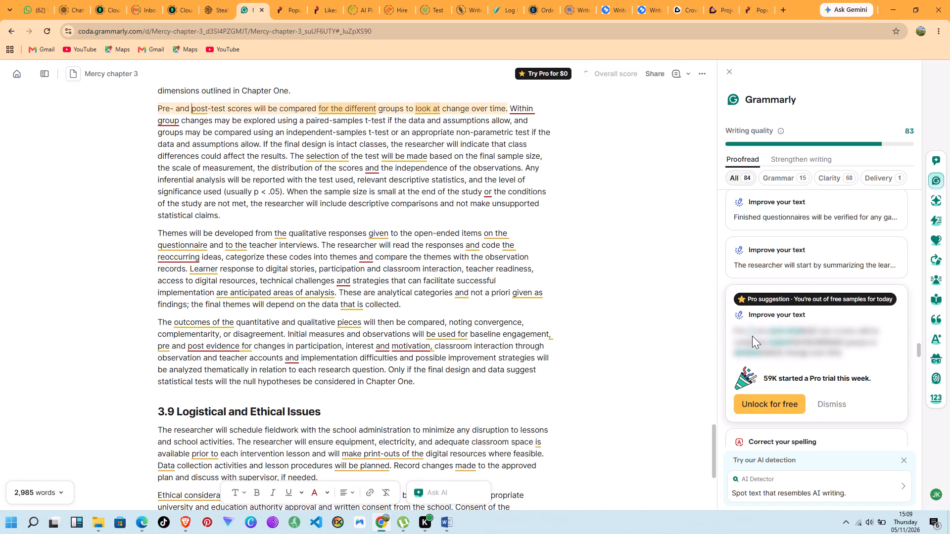
{"action": "left_click", "coordinate": [823, 400]}
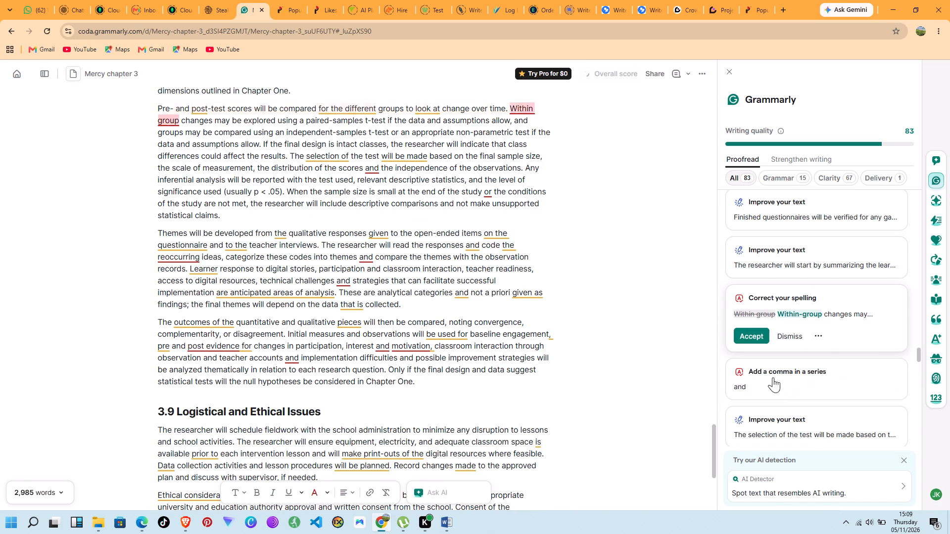
In the same paragraph, accept "Within-group" and the commas after "scores" and "end of the study", dismissing the locked Pro rewrite.
{"action": "scroll", "coordinate": [773, 375], "scroll_direction": "down", "scroll_amount": 1}
{"action": "left_click", "coordinate": [739, 287]}
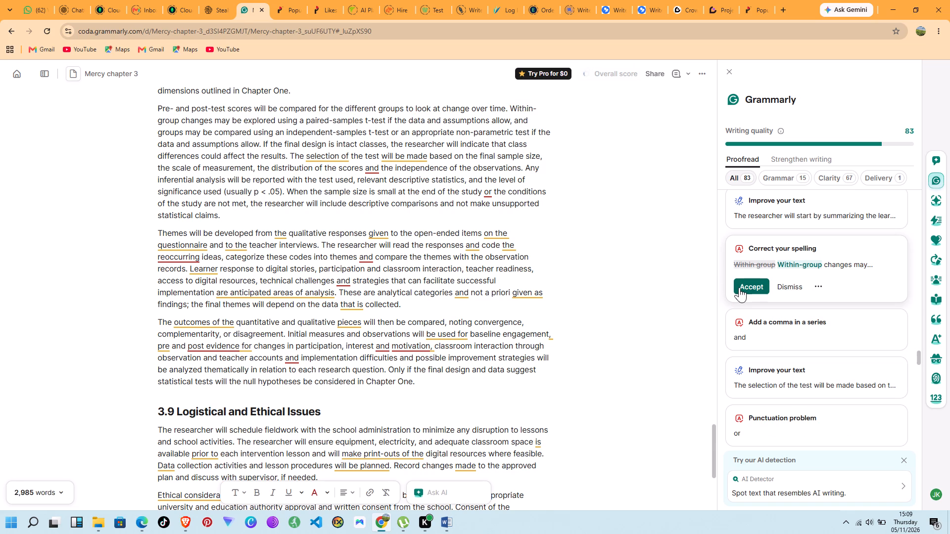
{"action": "left_click", "coordinate": [739, 287]}
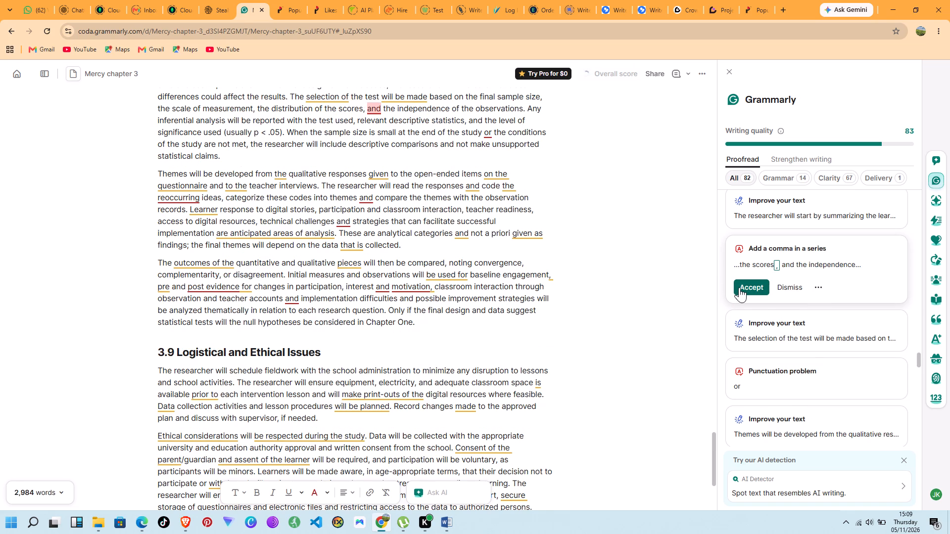
{"action": "left_click", "coordinate": [824, 356]}
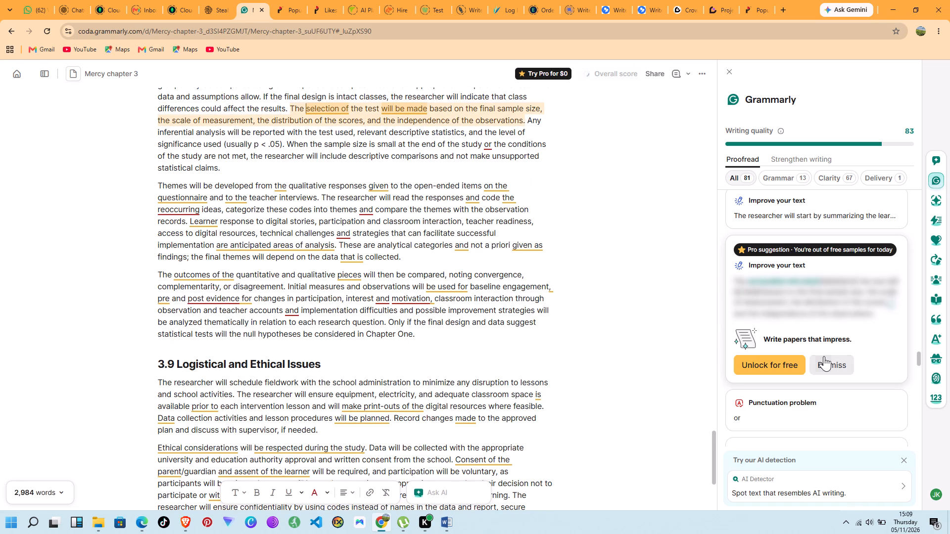
{"action": "scroll", "coordinate": [803, 346], "scroll_direction": "down", "scroll_amount": 3}
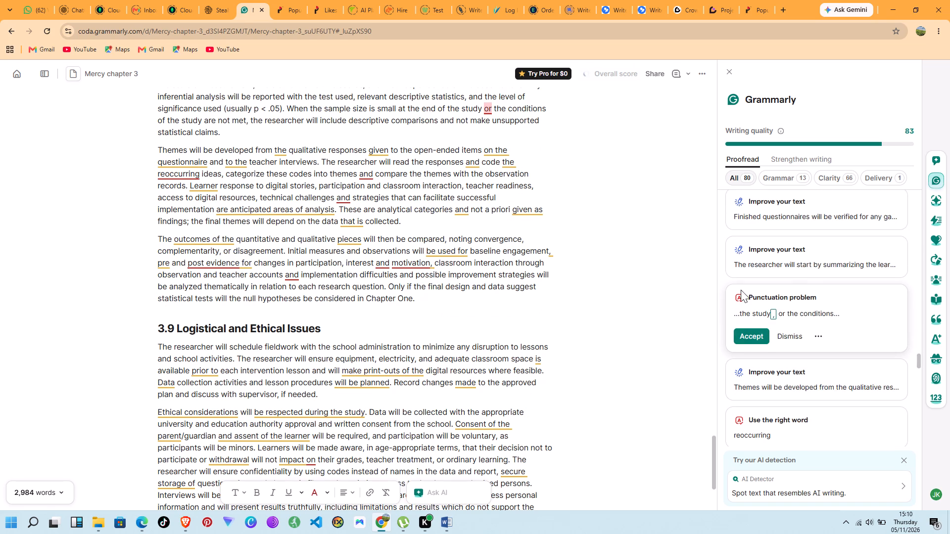
{"action": "left_click", "coordinate": [749, 335]}
In section 3.8's third paragraph, accept "recurring" and the commas after "themes" and "technical challenges", dismissing the locked Pro rewrites.
{"action": "scroll", "coordinate": [750, 333], "scroll_direction": "down", "scroll_amount": 1}
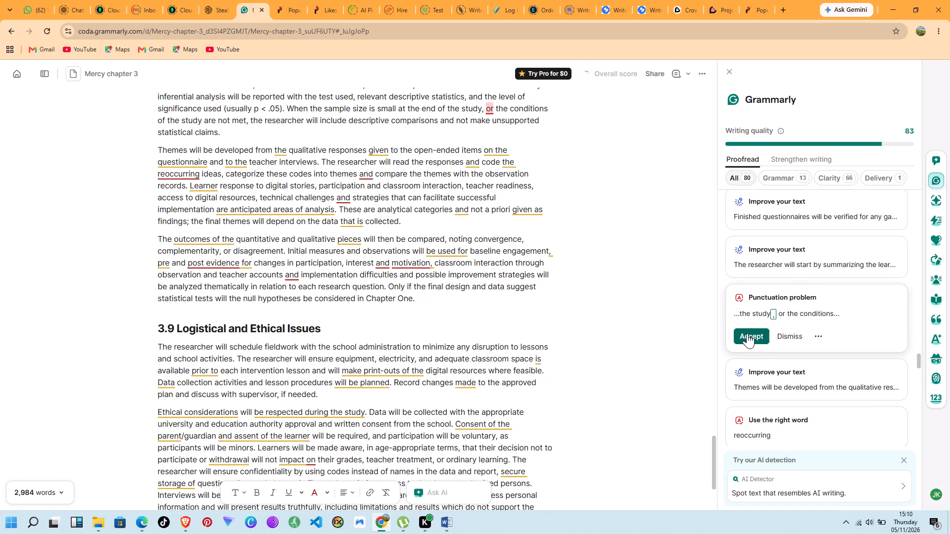
{"action": "scroll", "coordinate": [747, 333], "scroll_direction": "down", "scroll_amount": 1}
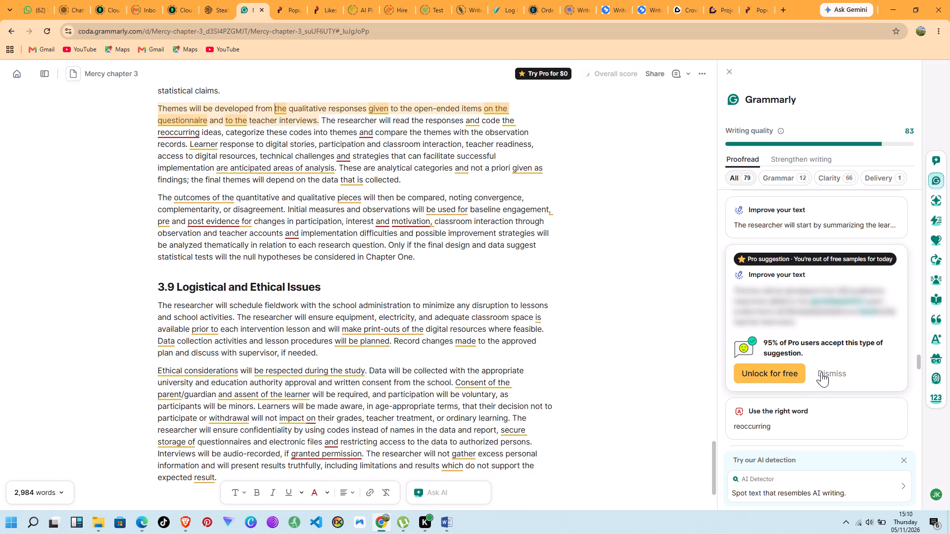
{"action": "left_click", "coordinate": [822, 372]}
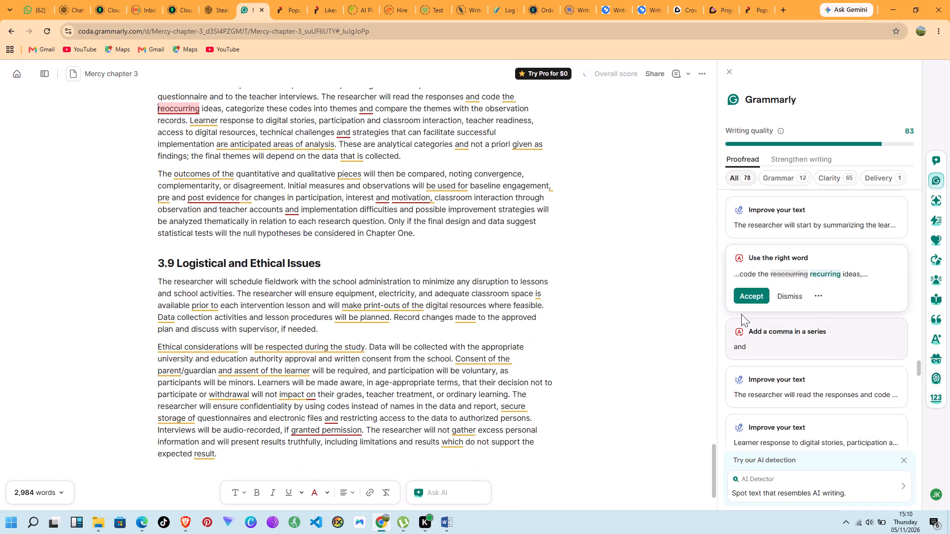
{"action": "left_click", "coordinate": [744, 297]}
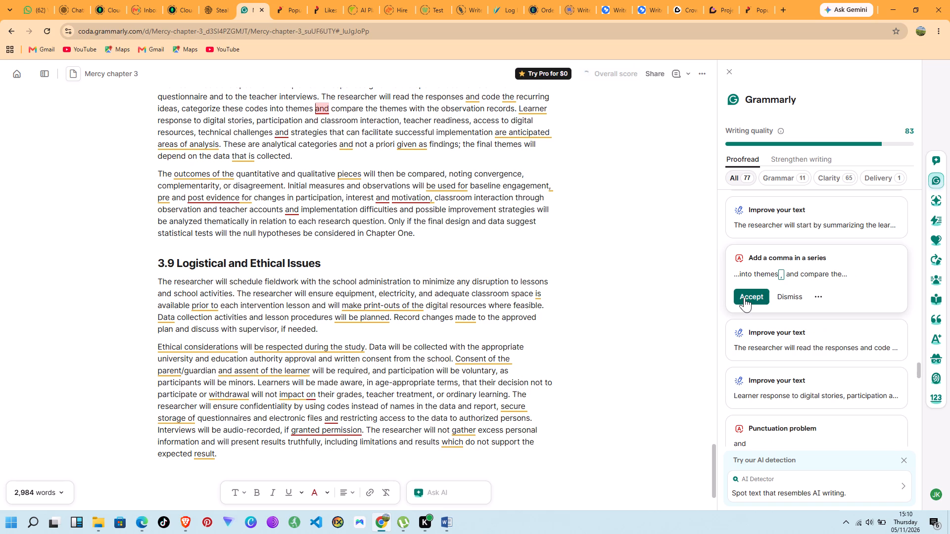
{"action": "left_click", "coordinate": [744, 297]}
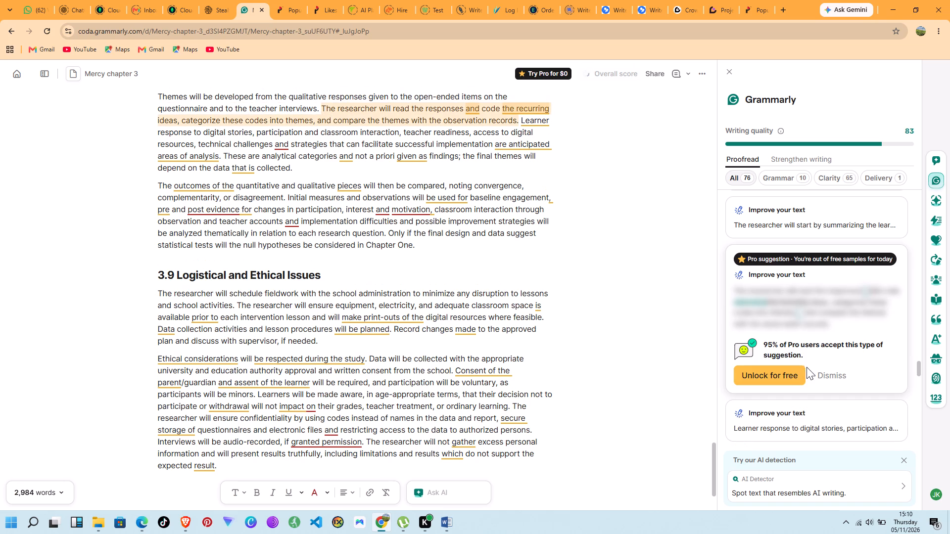
{"action": "left_click", "coordinate": [813, 372]}
{"action": "scroll", "coordinate": [816, 354], "scroll_direction": "down", "scroll_amount": 4}
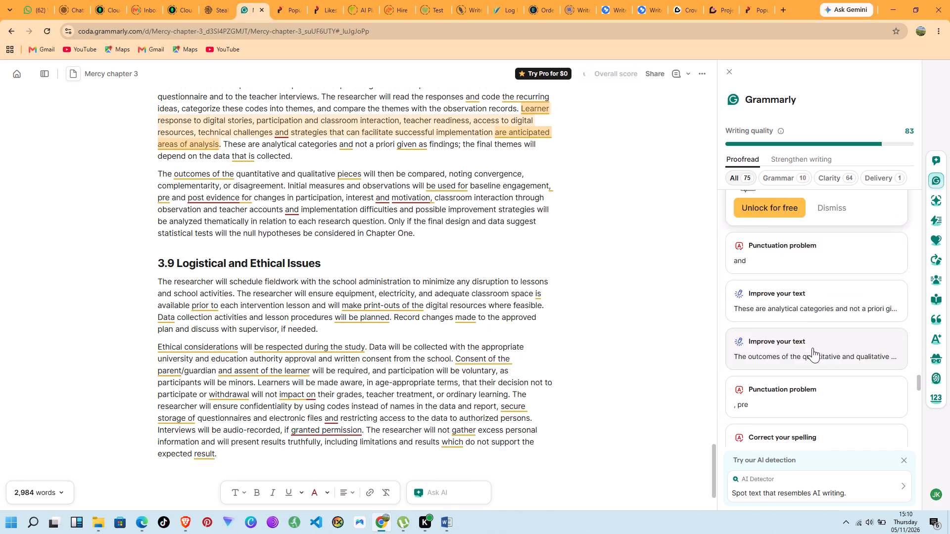
{"action": "left_click", "coordinate": [822, 385]}
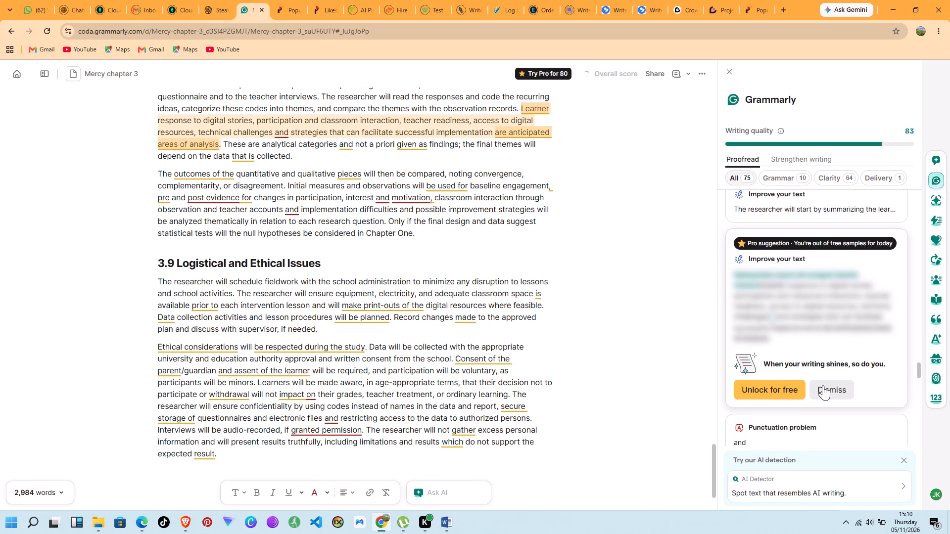
{"action": "left_click", "coordinate": [750, 275]}
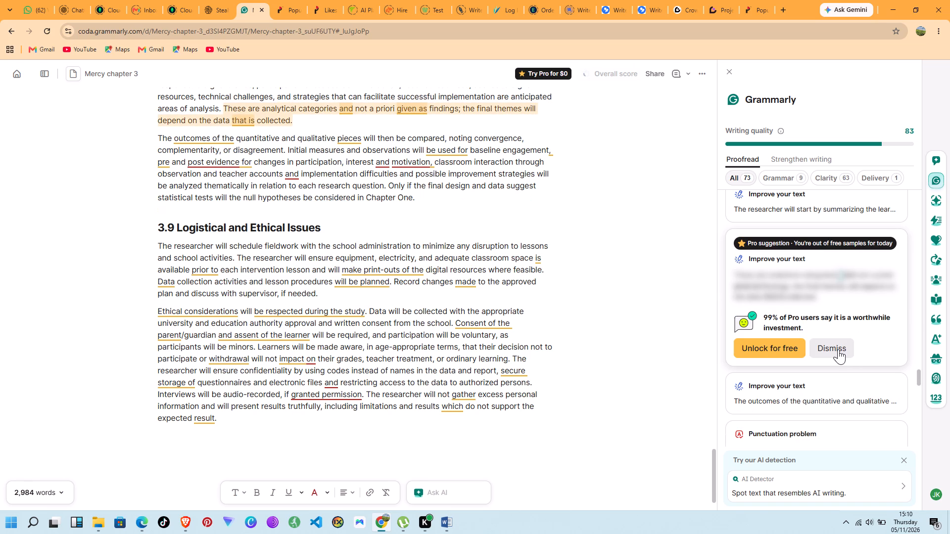
{"action": "left_click", "coordinate": [838, 349]}
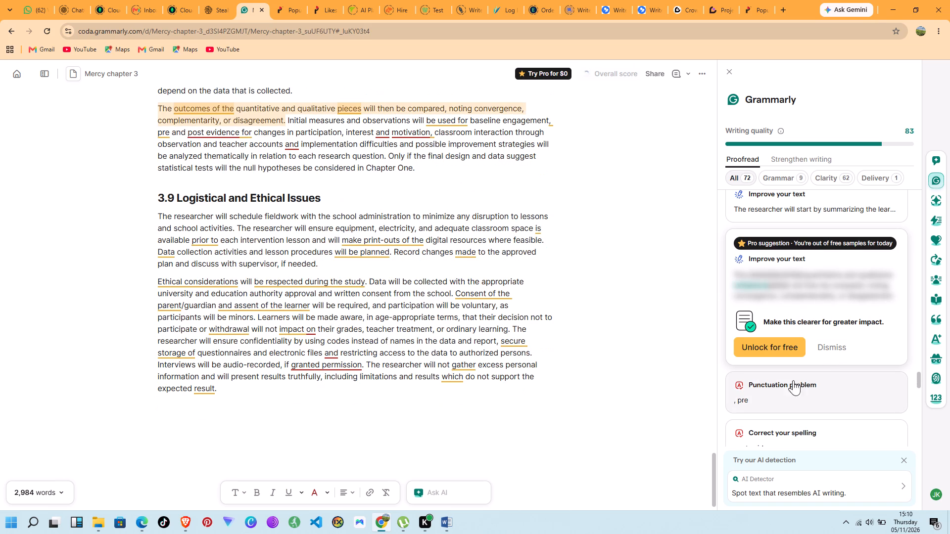
In section 3.8's last paragraph, accept "pre-", "post-evidence", the comma after "interest" and semicolons after "engagement", "motivation" and "accounts", dismissing the second sentence's locked Pro rewrite.
{"action": "left_click", "coordinate": [788, 385]}
{"action": "left_click", "coordinate": [747, 328]}
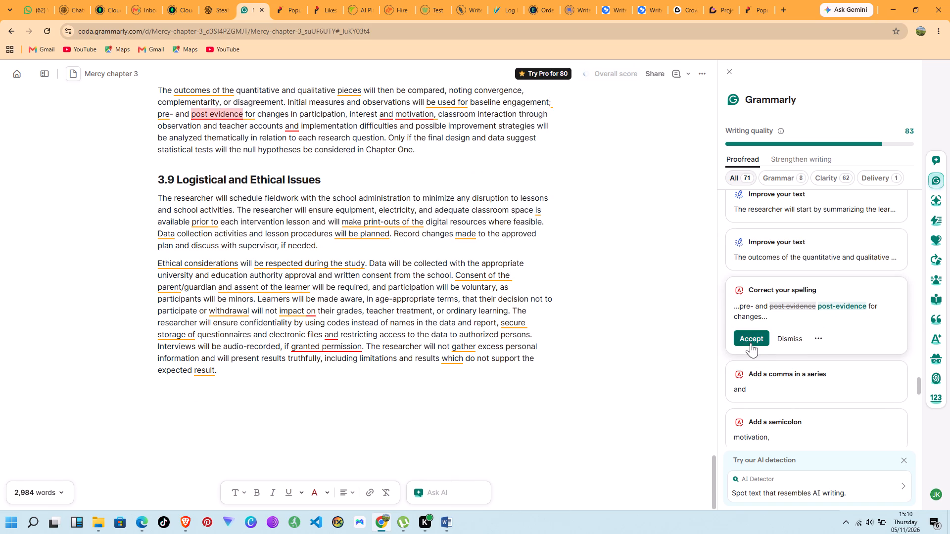
{"action": "left_click", "coordinate": [751, 340]}
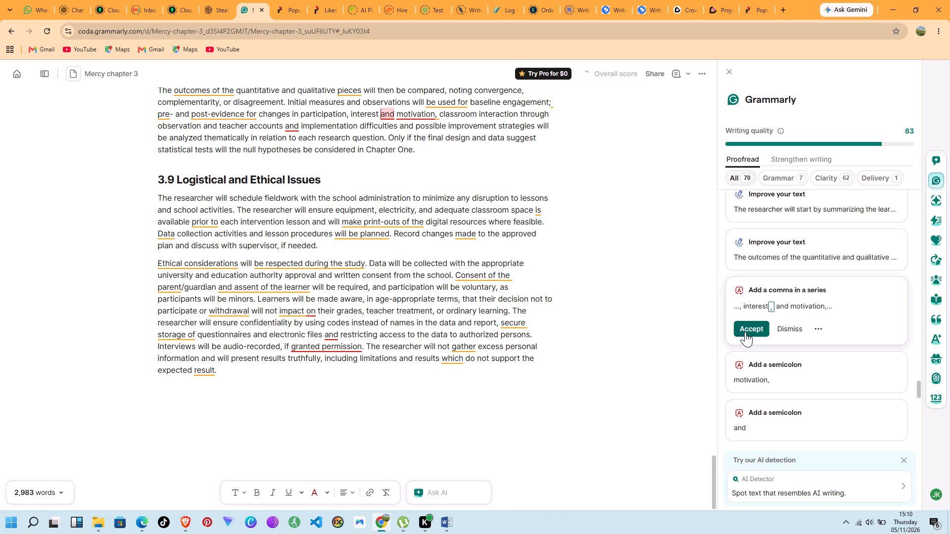
{"action": "left_click", "coordinate": [745, 332]}
{"action": "left_click", "coordinate": [747, 343]}
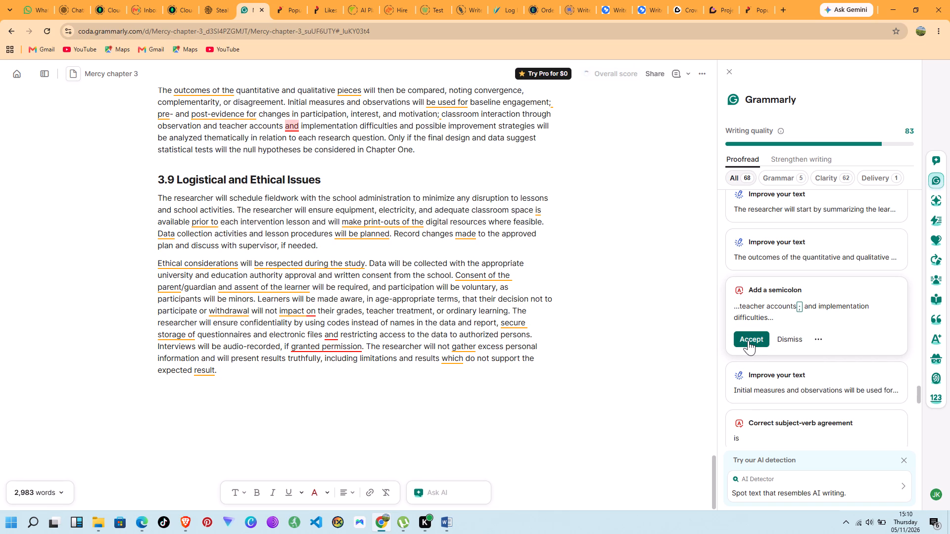
{"action": "left_click", "coordinate": [749, 339]}
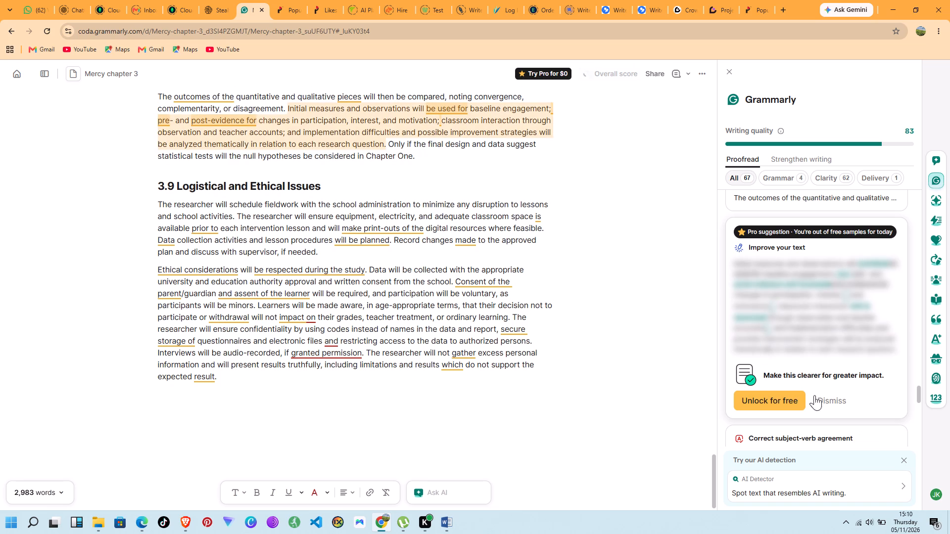
{"action": "left_click", "coordinate": [824, 395]}
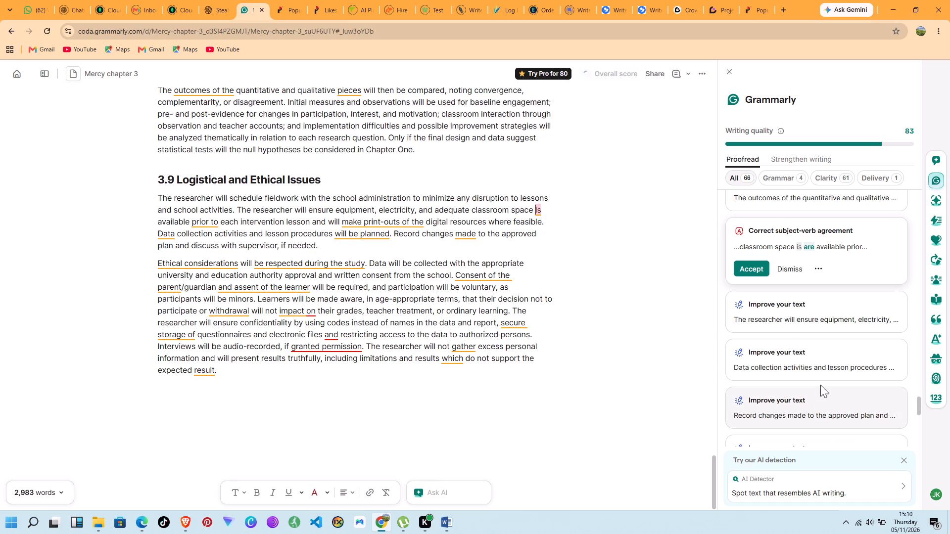
In section 3.9's first paragraph, accept "are" after "classroom space" and dismiss the three locked Pro rewrites.
{"action": "left_click", "coordinate": [753, 270]}
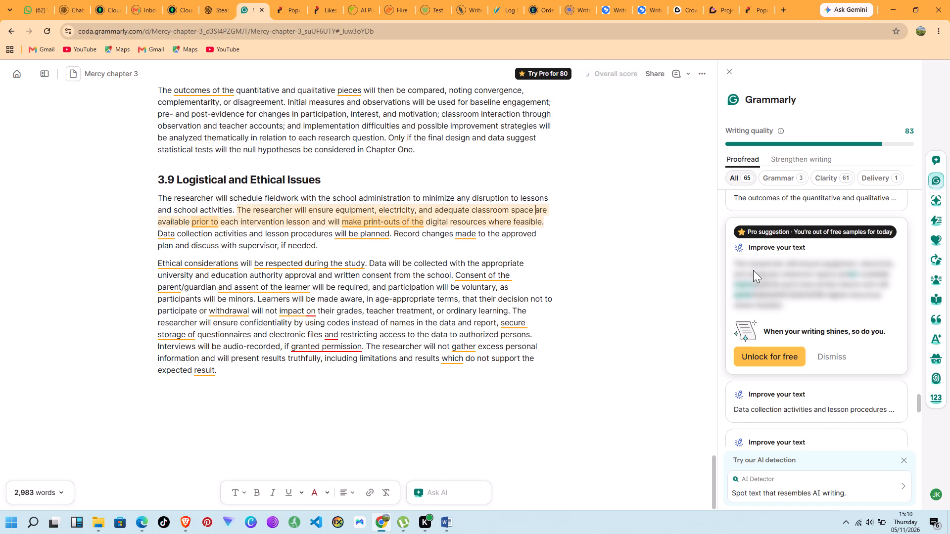
{"action": "left_click", "coordinate": [824, 354]}
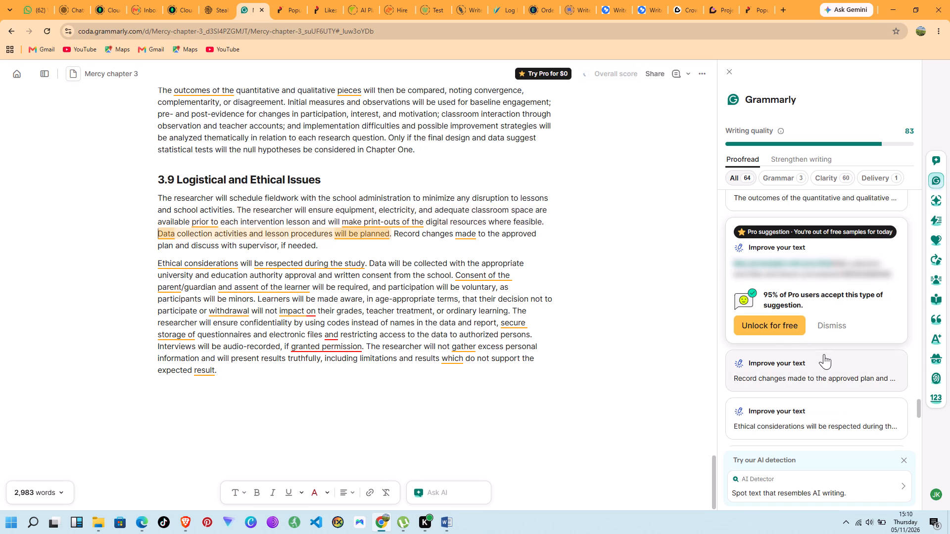
{"action": "left_click", "coordinate": [826, 326]}
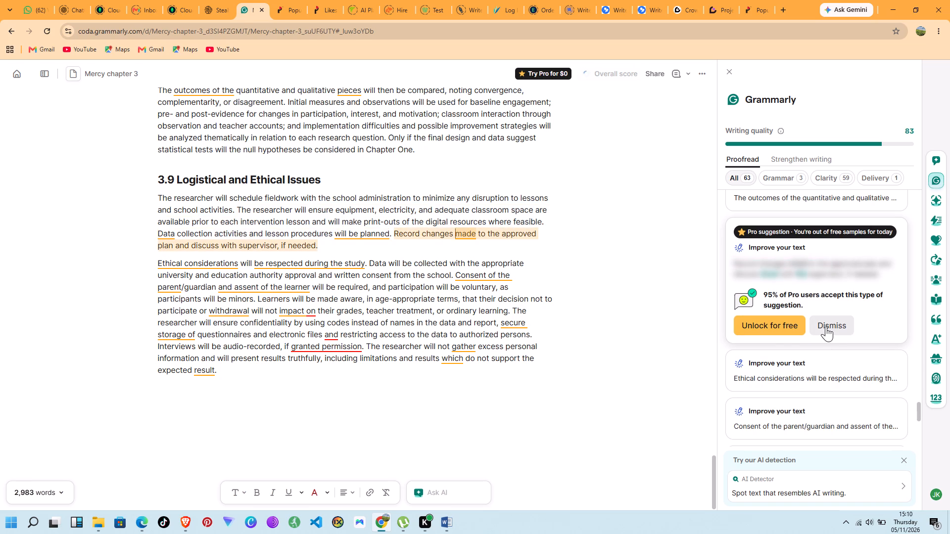
{"action": "left_click", "coordinate": [826, 326]}
In section 3.9's second paragraph, accept removing "on", the comma after "electronic files" and "permission is granted", dismissing the locked Pro rewrites.
{"action": "left_click", "coordinate": [826, 326]}
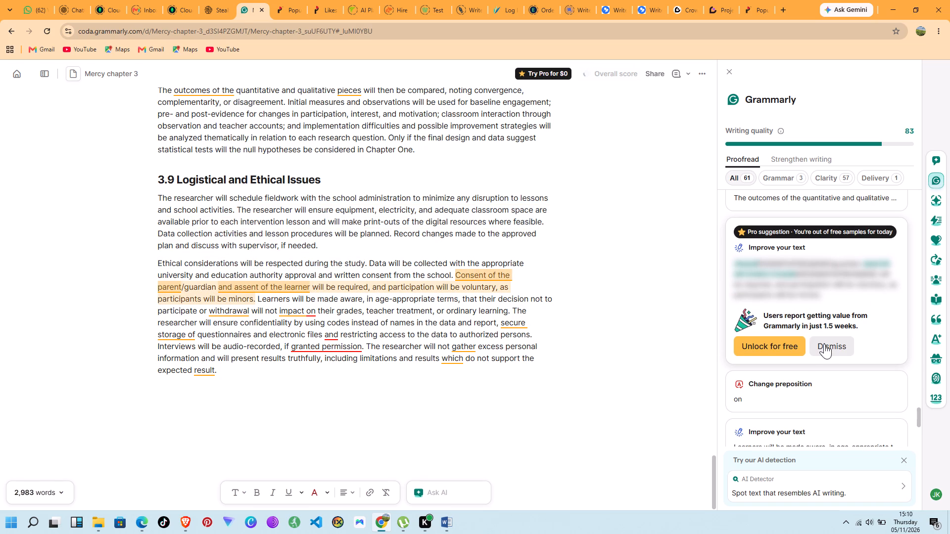
{"action": "left_click", "coordinate": [824, 344]}
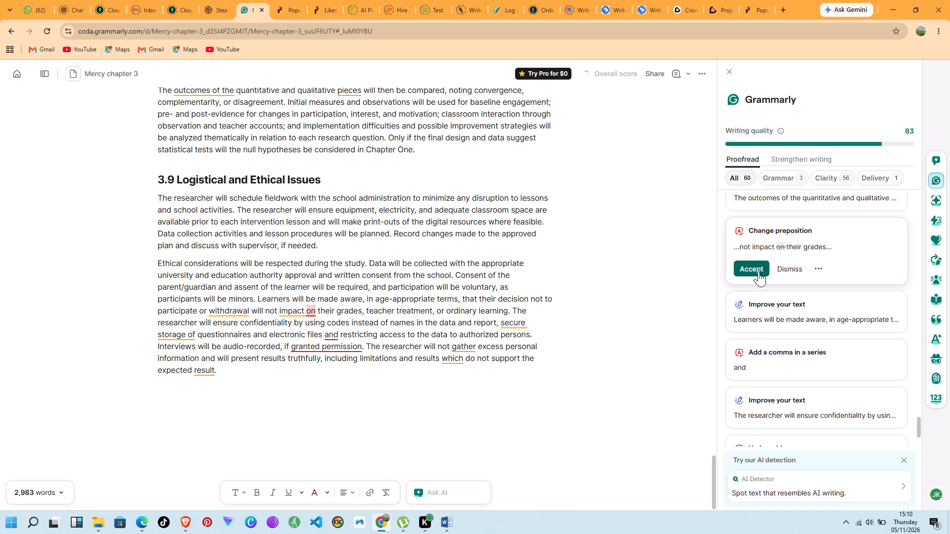
{"action": "left_click", "coordinate": [747, 268]}
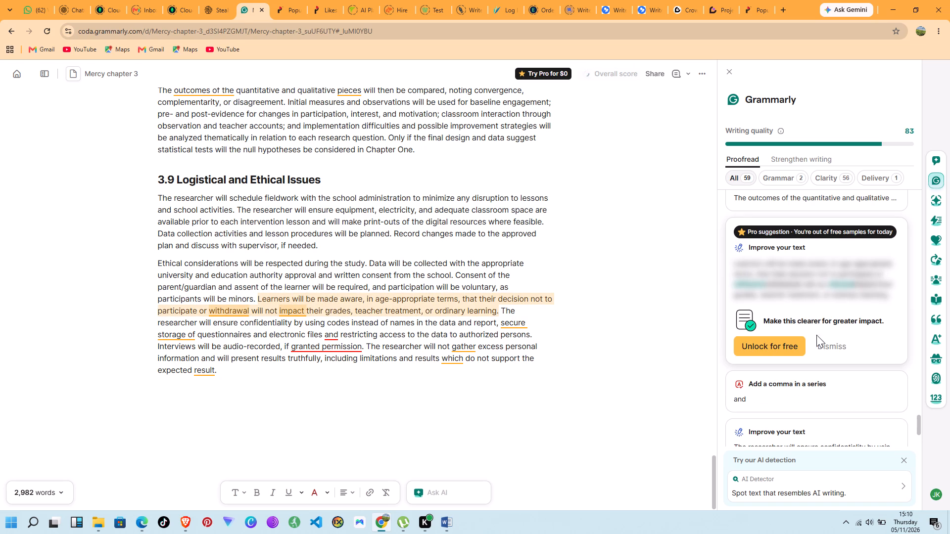
{"action": "left_click", "coordinate": [819, 342]}
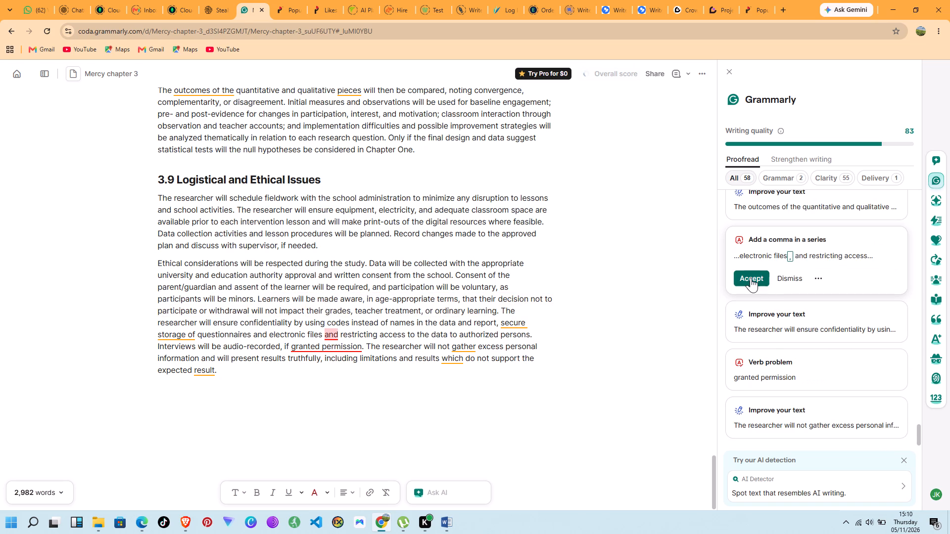
{"action": "left_click", "coordinate": [751, 277]}
{"action": "left_click", "coordinate": [819, 365]}
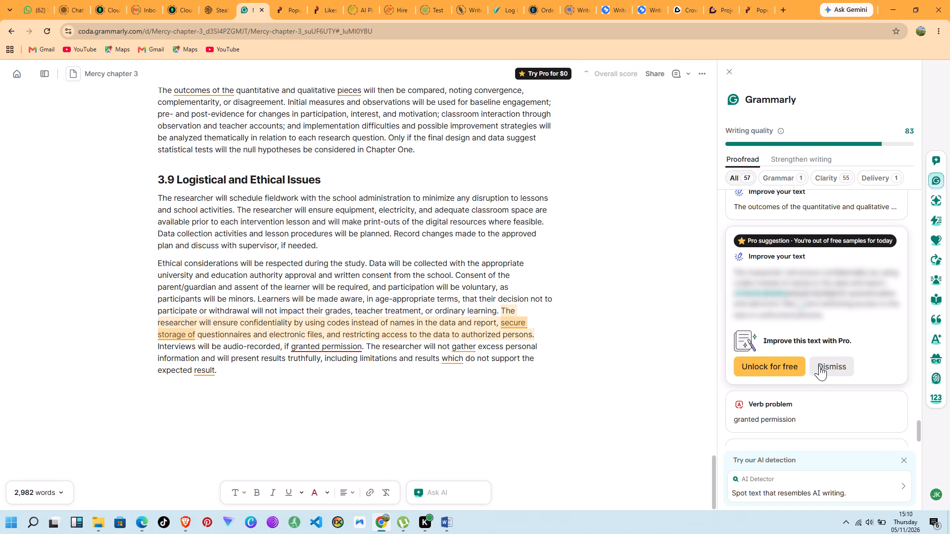
{"action": "left_click", "coordinate": [757, 374]}
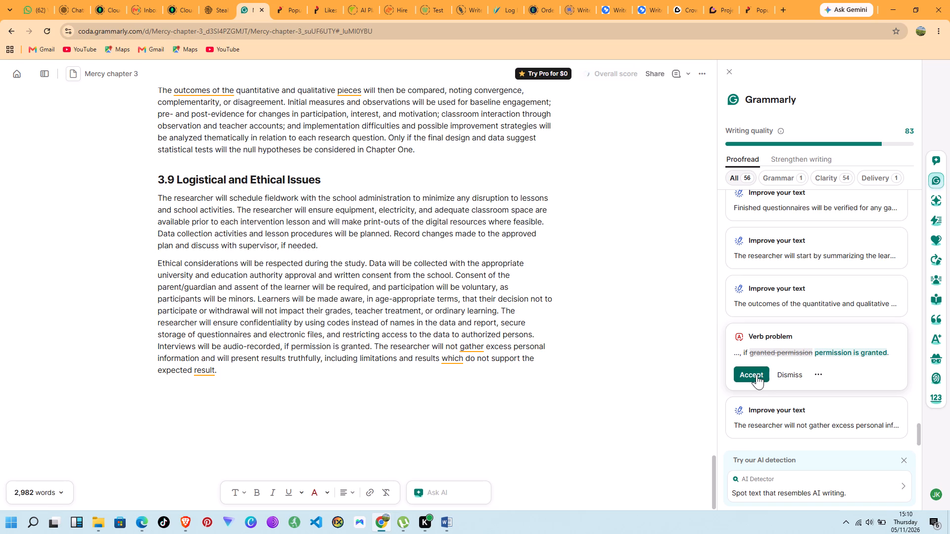
{"action": "scroll", "coordinate": [787, 354], "scroll_direction": "down", "scroll_amount": 2}
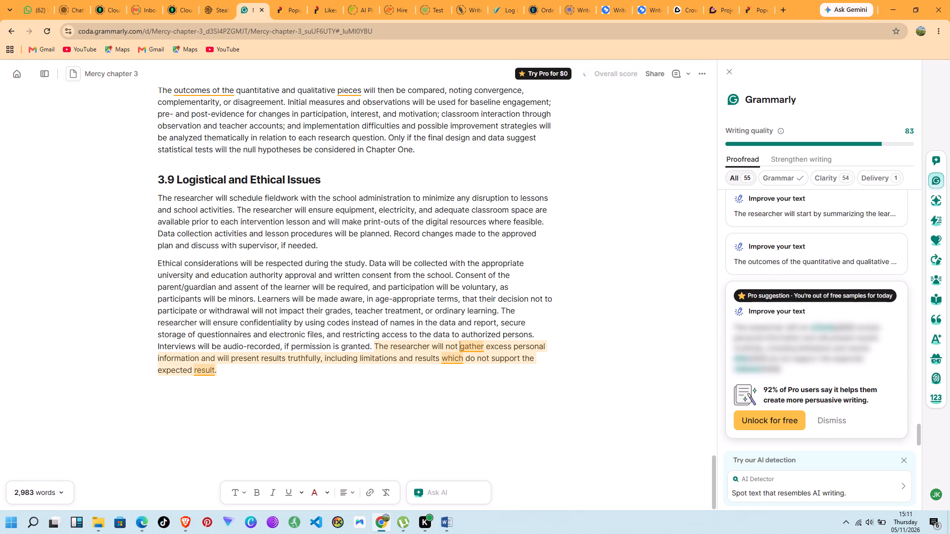
{"action": "left_click", "coordinate": [821, 416]}
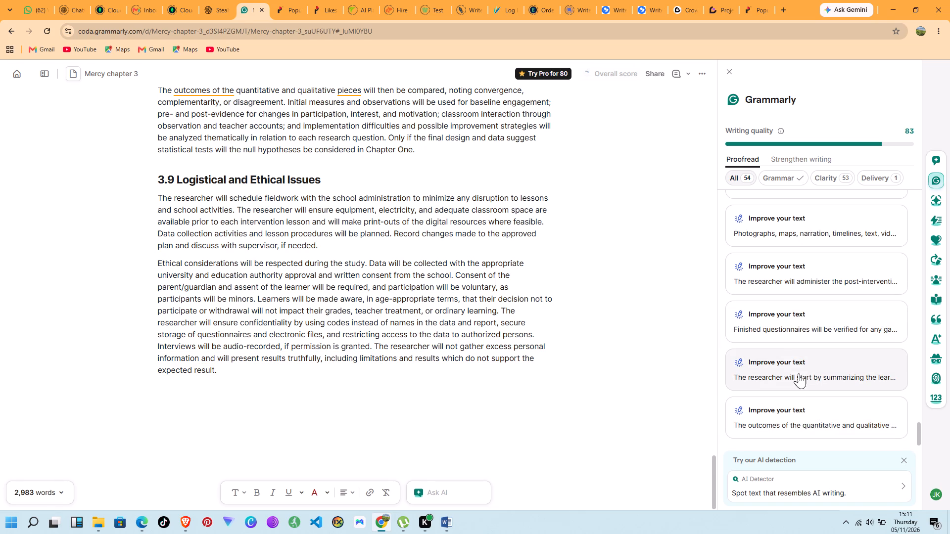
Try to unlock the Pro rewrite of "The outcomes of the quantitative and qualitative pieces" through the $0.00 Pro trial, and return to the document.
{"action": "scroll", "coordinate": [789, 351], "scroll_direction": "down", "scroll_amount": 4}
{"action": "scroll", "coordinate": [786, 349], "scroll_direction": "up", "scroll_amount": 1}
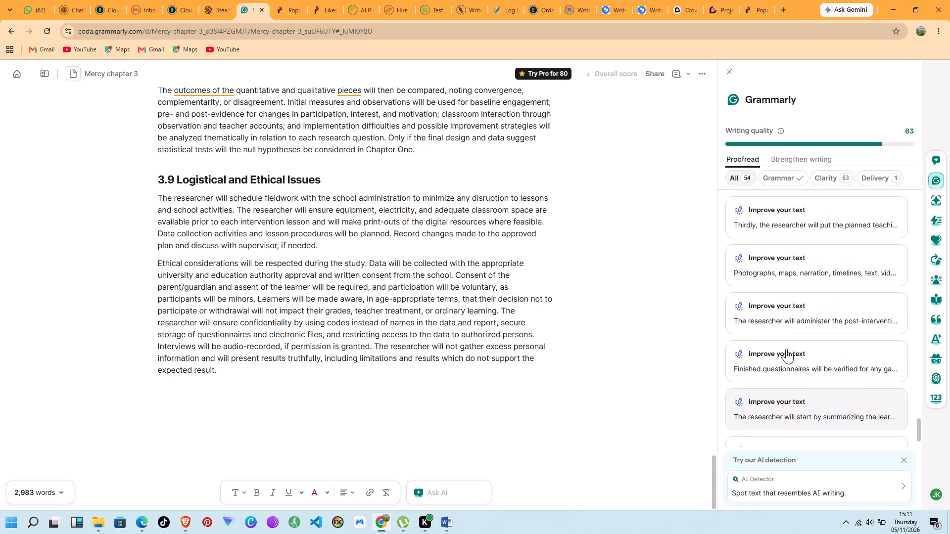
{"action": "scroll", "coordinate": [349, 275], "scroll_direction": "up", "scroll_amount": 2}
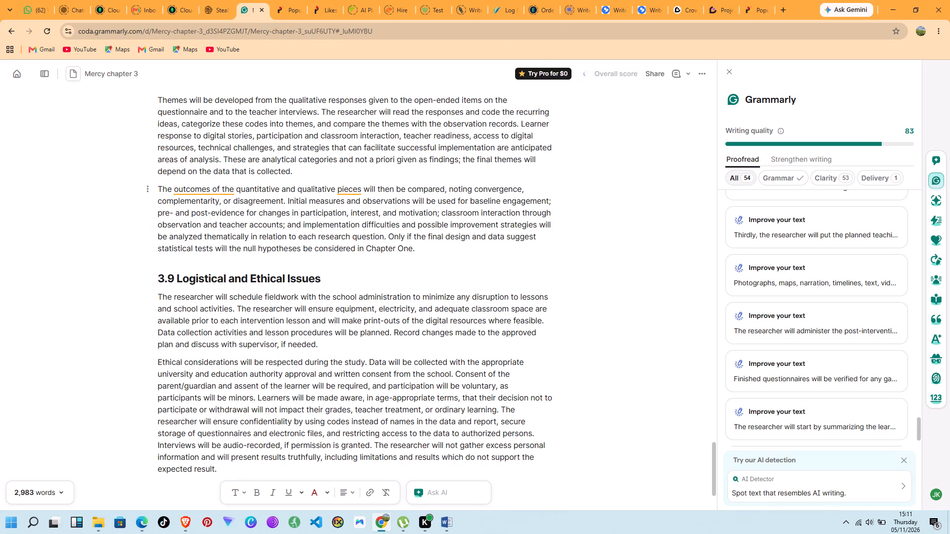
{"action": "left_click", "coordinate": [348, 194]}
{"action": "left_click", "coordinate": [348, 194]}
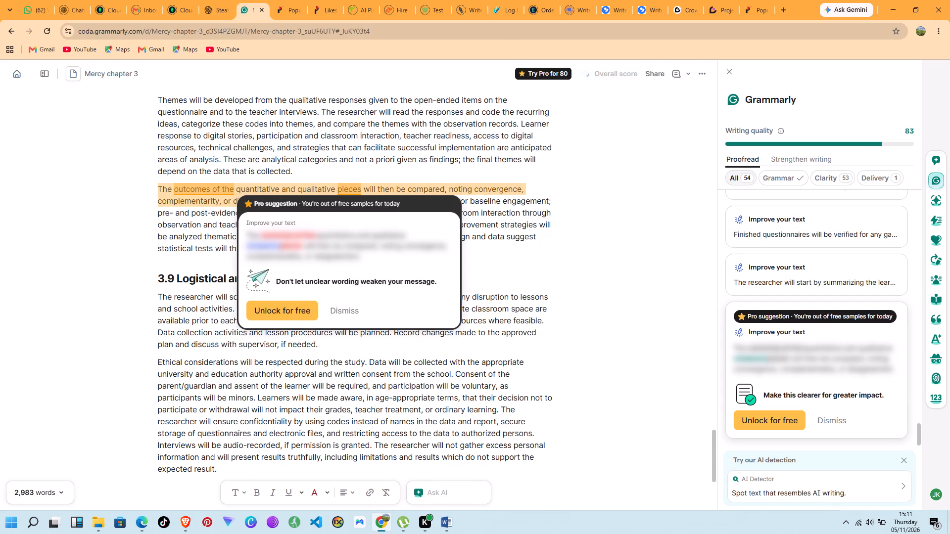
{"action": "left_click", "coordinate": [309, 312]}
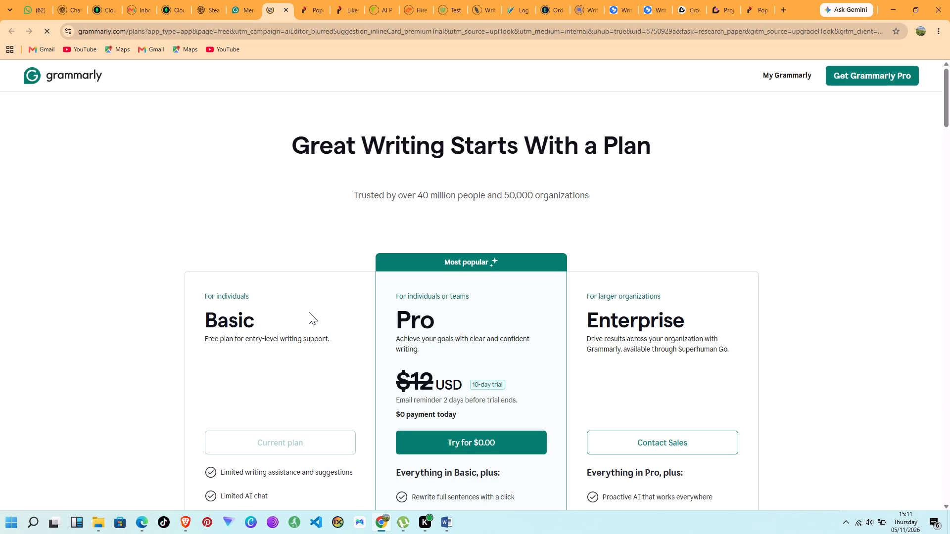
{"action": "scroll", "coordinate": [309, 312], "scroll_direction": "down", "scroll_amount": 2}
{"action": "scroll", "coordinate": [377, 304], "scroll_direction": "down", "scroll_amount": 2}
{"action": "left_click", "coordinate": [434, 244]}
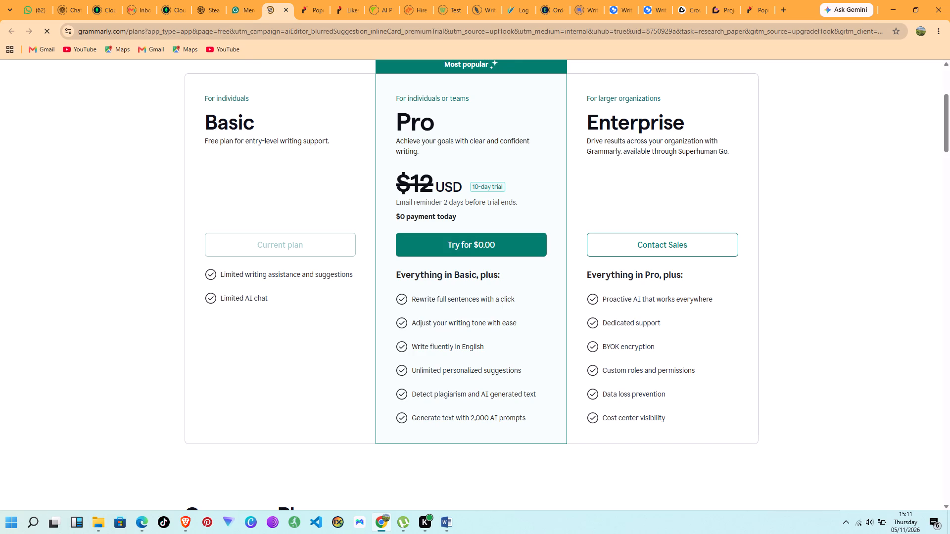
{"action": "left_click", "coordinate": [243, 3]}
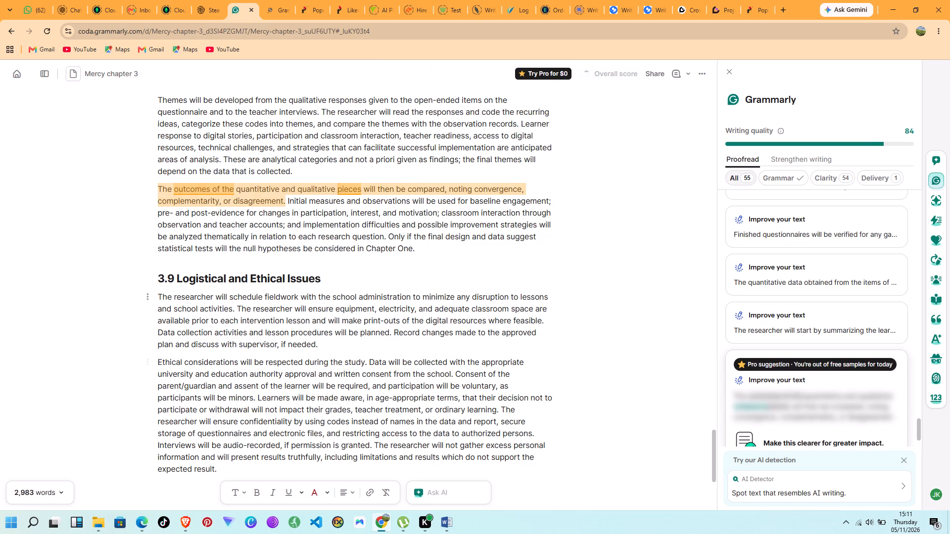
Select the entire text of the corrected chapter and copy it.
{"action": "left_click", "coordinate": [351, 317]}
{"action": "scroll", "coordinate": [353, 313], "scroll_direction": "up", "scroll_amount": 2}
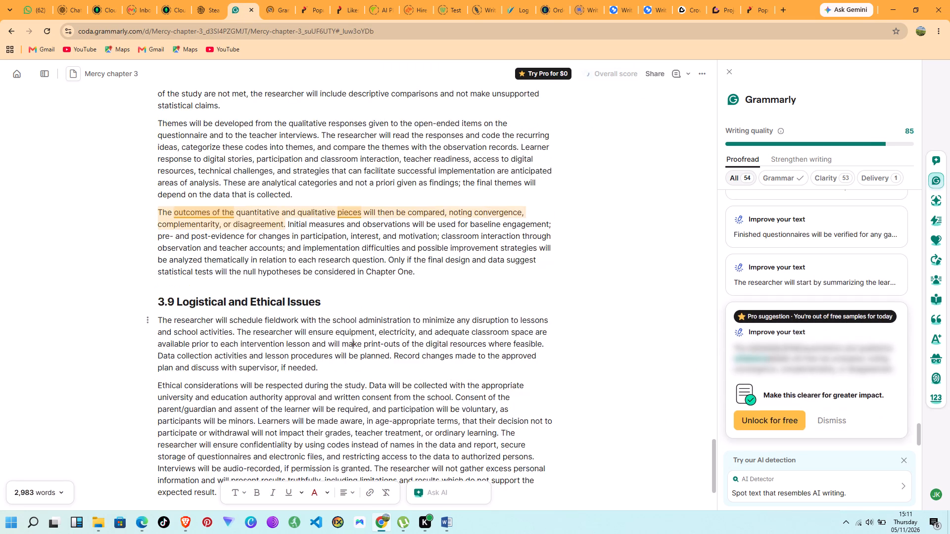
{"action": "scroll", "coordinate": [353, 314], "scroll_direction": "up", "scroll_amount": 3}
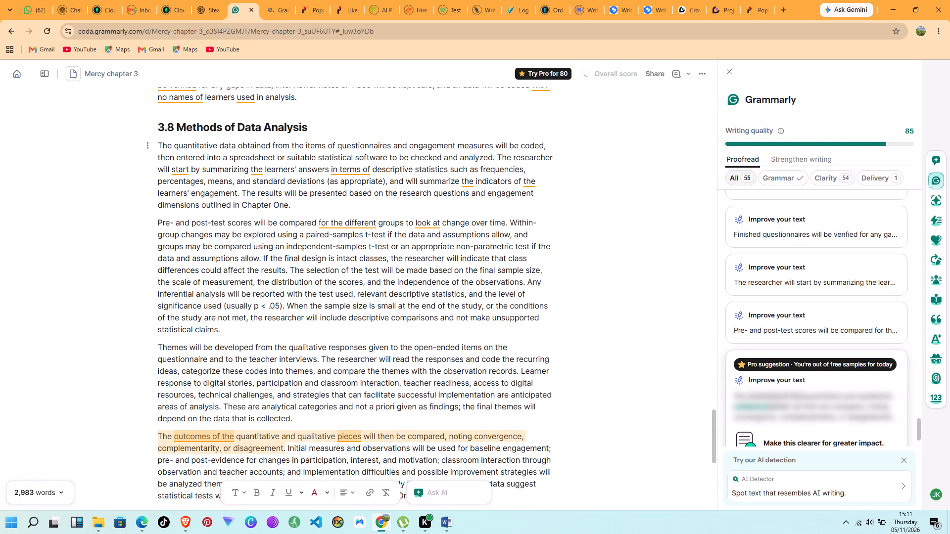
{"action": "left_click", "coordinate": [269, 191]}
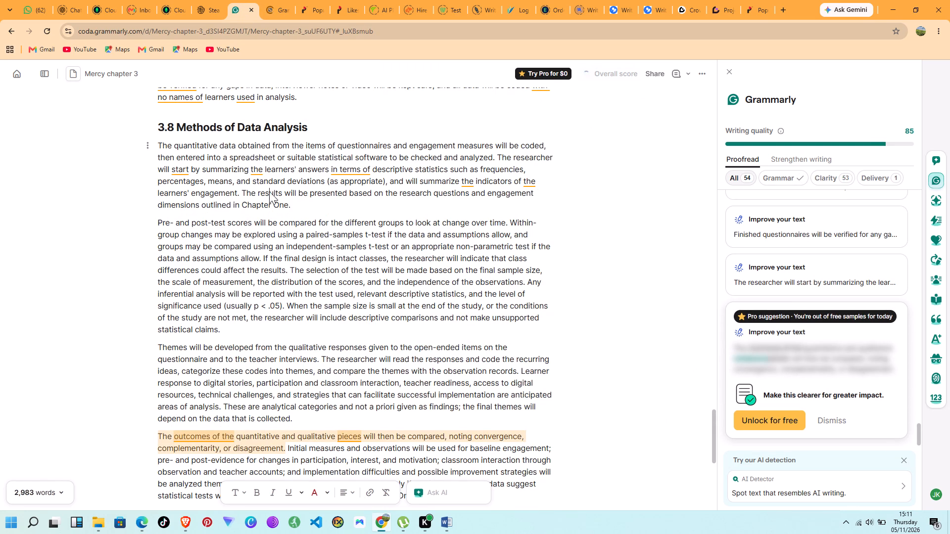
{"action": "key", "text": "ctrl+a"}
{"action": "scroll", "coordinate": [269, 191], "scroll_direction": "up", "scroll_amount": 1}
{"action": "key", "text": "ctrl+c"}
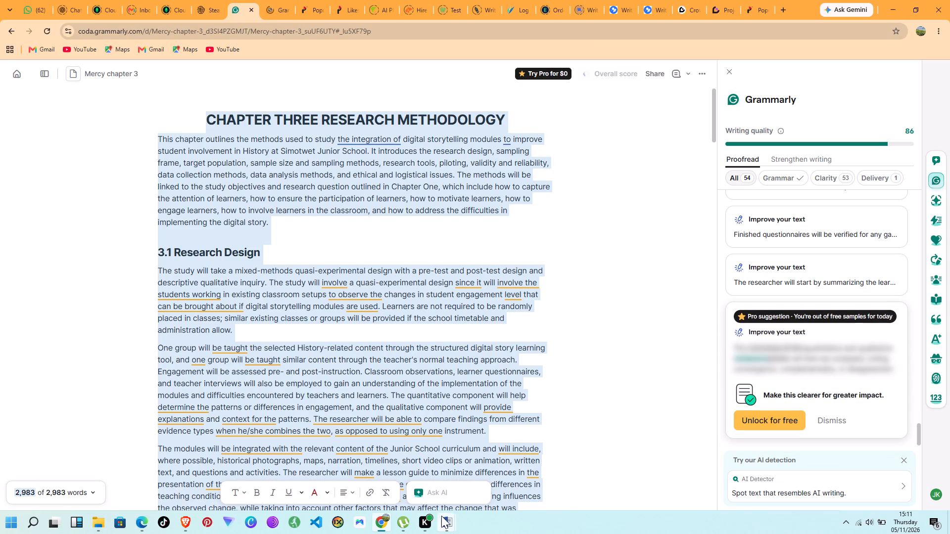
Switch to Word, create a new blank document and paste the copied chapter text into it.
{"action": "left_click", "coordinate": [537, 487]}
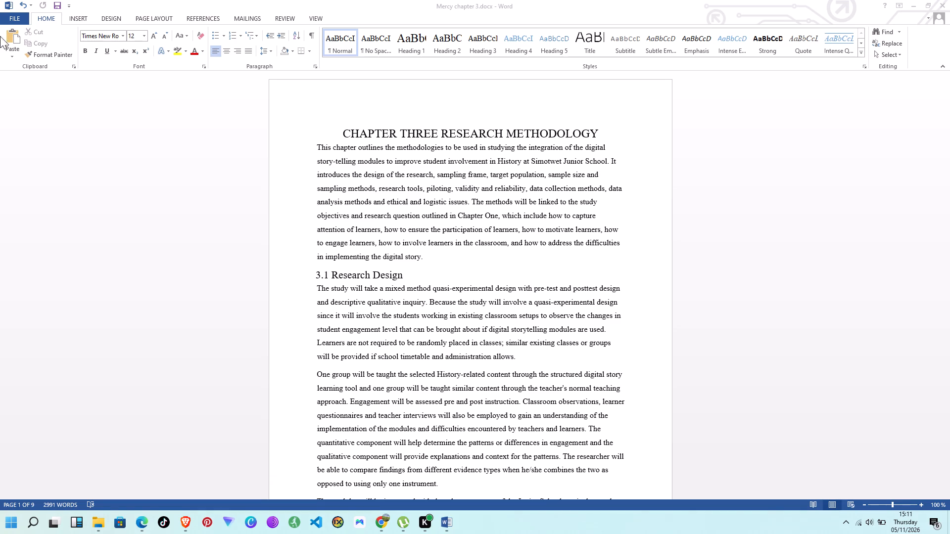
{"action": "left_click", "coordinate": [11, 20]}
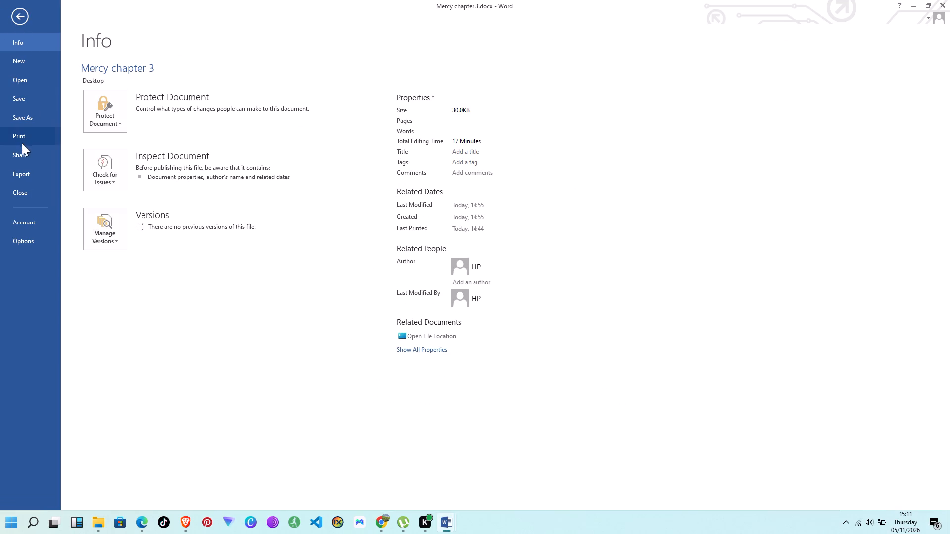
{"action": "left_click", "coordinate": [18, 59]}
{"action": "left_click", "coordinate": [128, 162]}
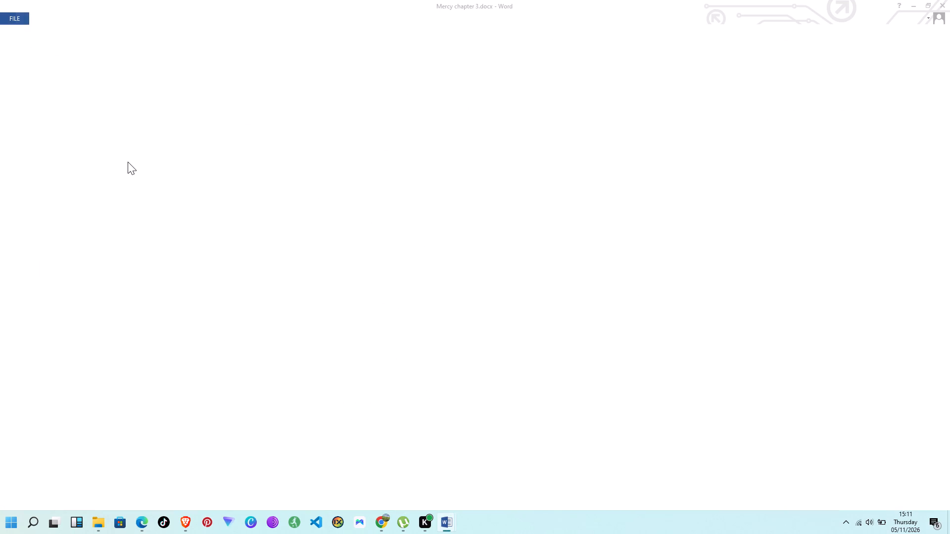
{"action": "left_click", "coordinate": [378, 154]}
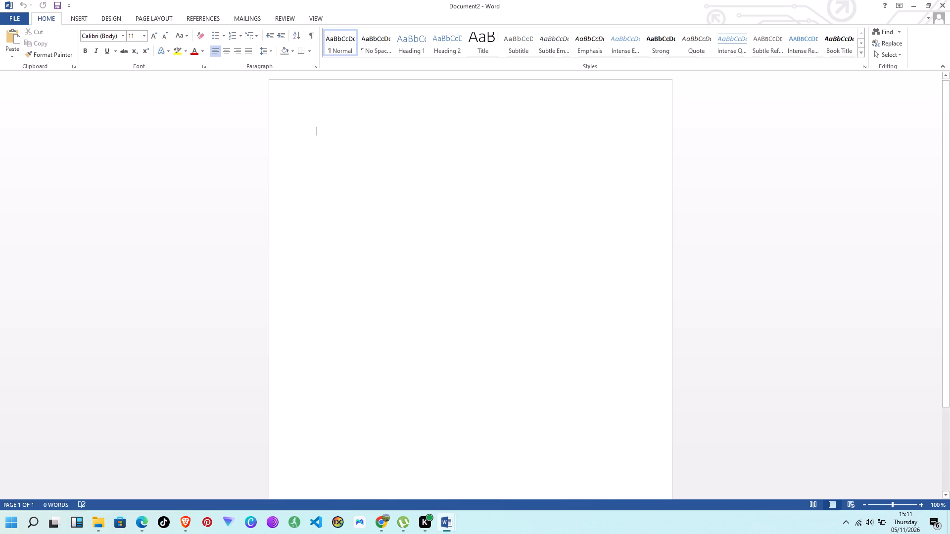
{"action": "key", "text": "ctrl+v"}
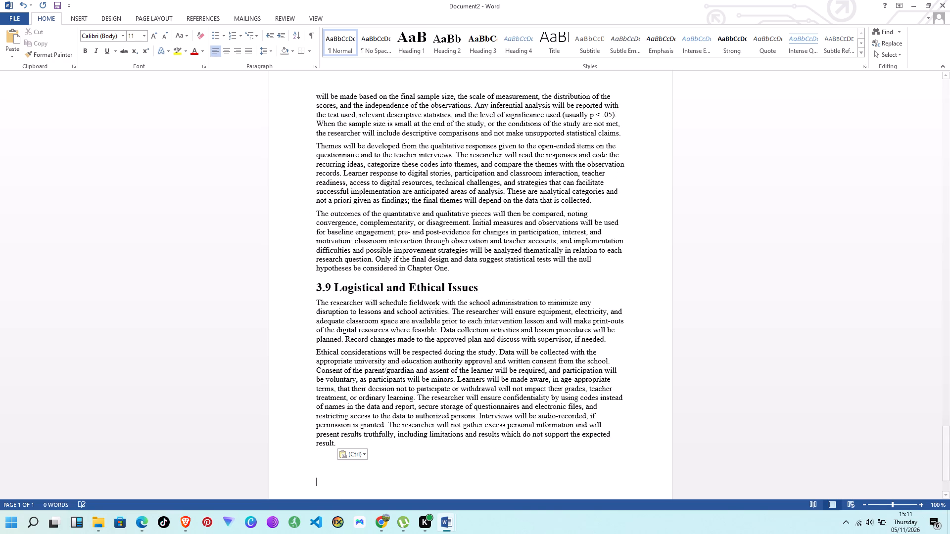
Check the formatting of the pasted "3.9 Logistical and Ethical Issues" heading and look back through the text to section 3.7.
{"action": "left_click_drag", "start_coordinate": [486, 289], "coordinate": [316, 280]}
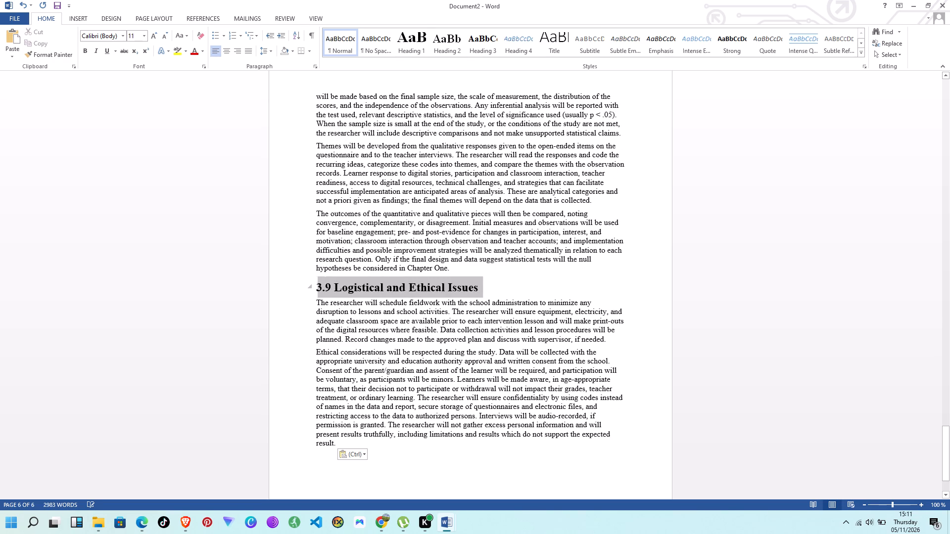
{"action": "left_click_drag", "start_coordinate": [316, 280], "coordinate": [311, 281]}
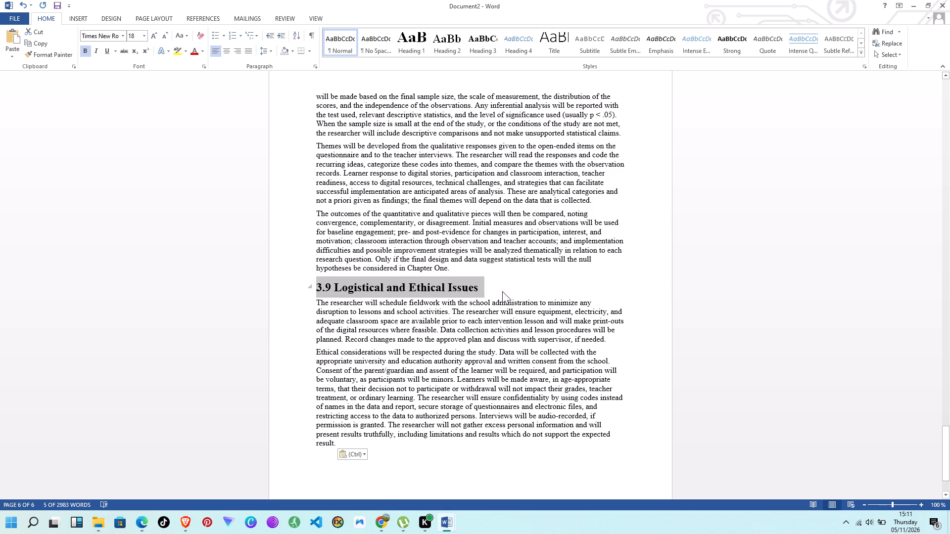
{"action": "left_click", "coordinate": [504, 288]}
{"action": "scroll", "coordinate": [497, 275], "scroll_direction": "down", "scroll_amount": 1}
{"action": "scroll", "coordinate": [485, 259], "scroll_direction": "up", "scroll_amount": 5}
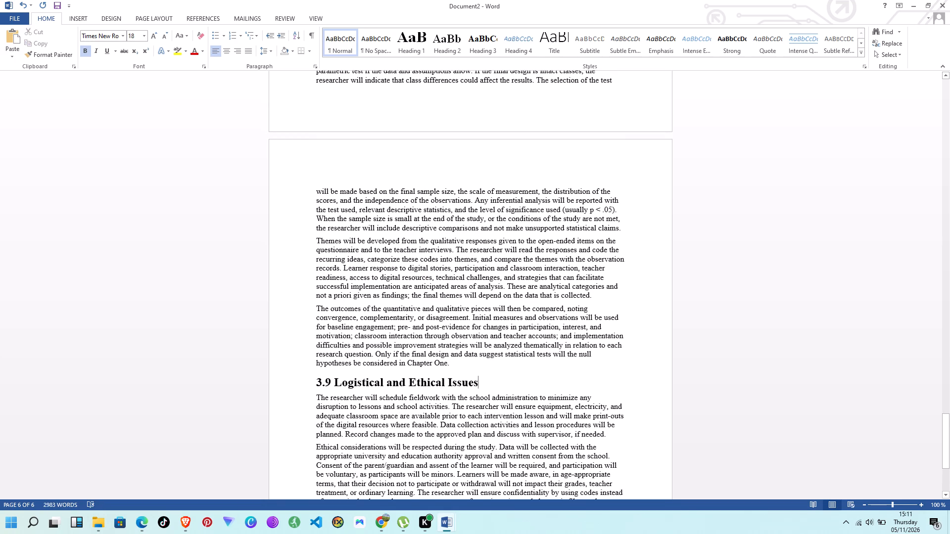
{"action": "scroll", "coordinate": [483, 250], "scroll_direction": "up", "scroll_amount": 3}
{"action": "scroll", "coordinate": [459, 213], "scroll_direction": "up", "scroll_amount": 3}
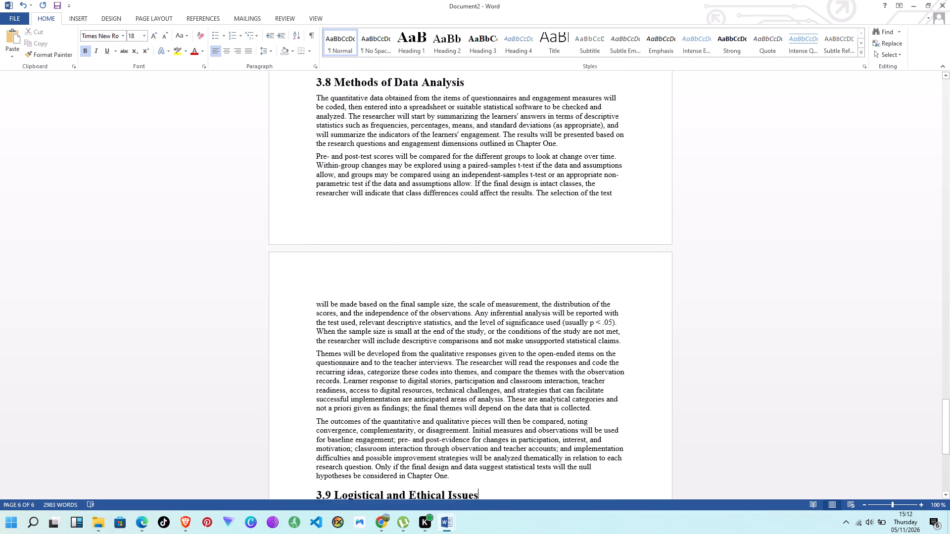
{"action": "scroll", "coordinate": [434, 201], "scroll_direction": "up", "scroll_amount": 3}
{"action": "left_click", "coordinate": [569, 226]}
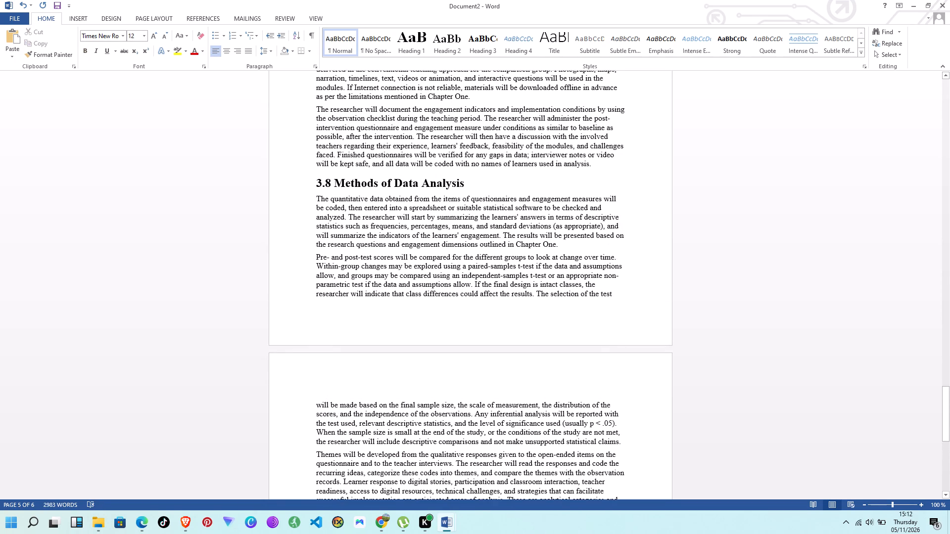
{"action": "scroll", "coordinate": [549, 212], "scroll_direction": "up", "scroll_amount": 11}
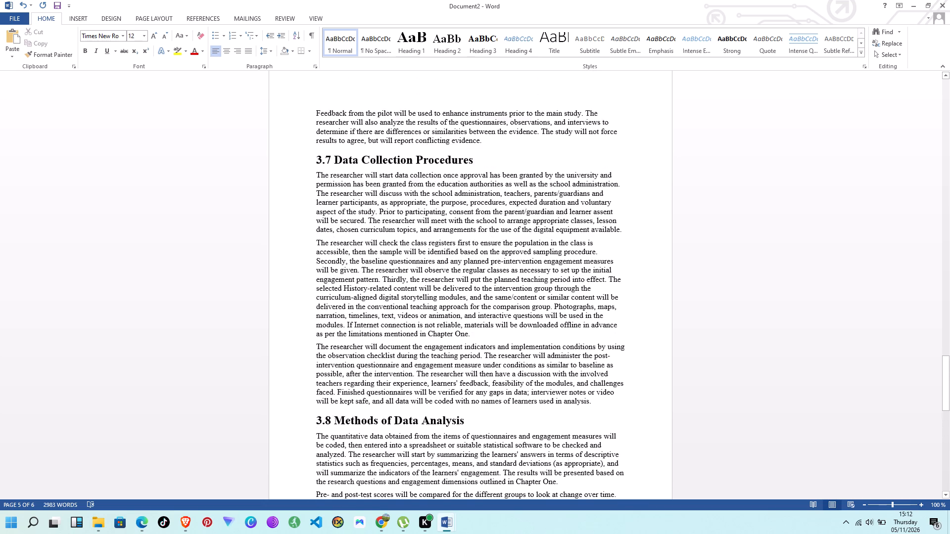
{"action": "scroll", "coordinate": [549, 212], "scroll_direction": "up", "scroll_amount": 4}
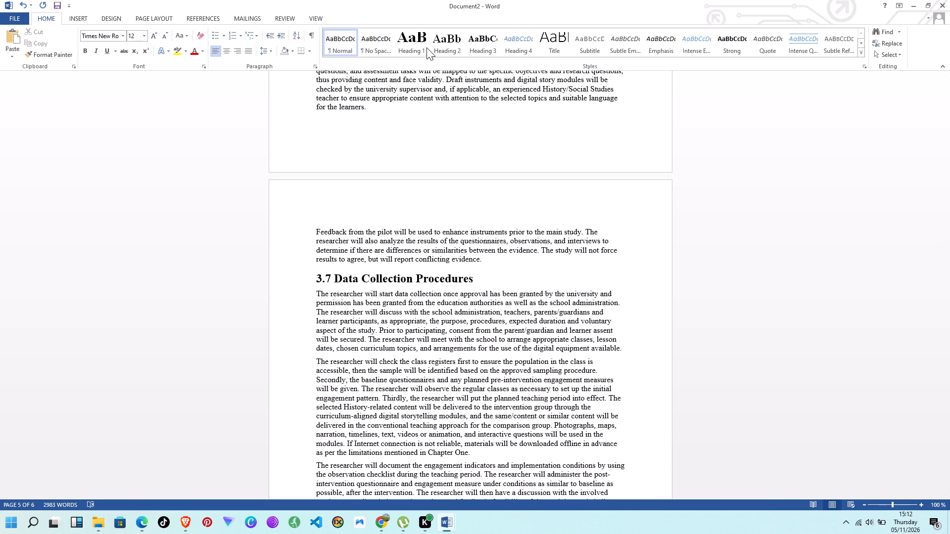
Modify the Heading 1 style to 18 pt with the Automatic font colour.
{"action": "right_click", "coordinate": [407, 31]}
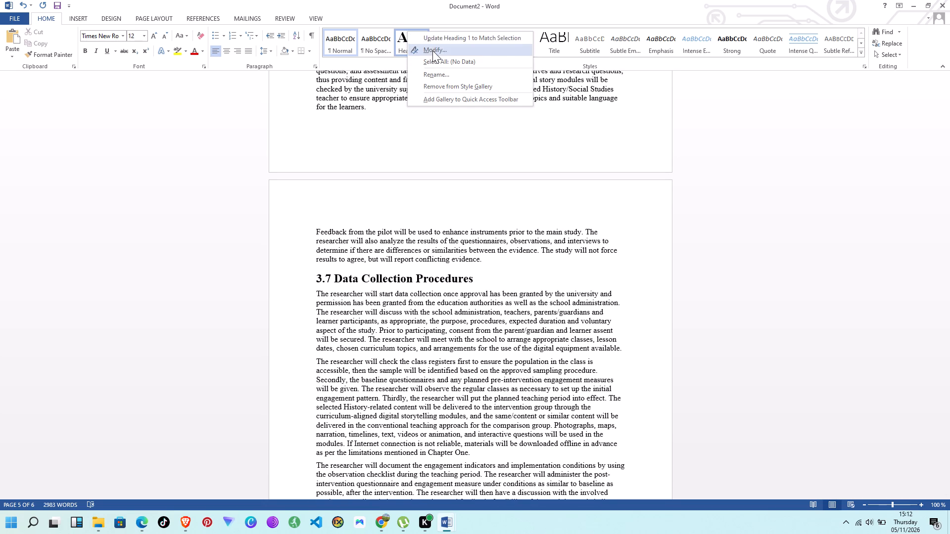
{"action": "left_click", "coordinate": [432, 51]}
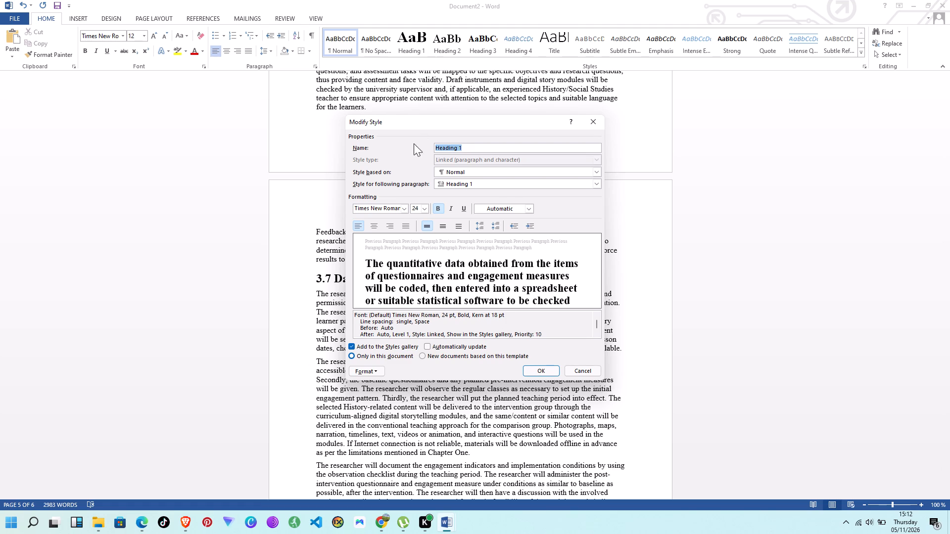
{"action": "left_click", "coordinate": [423, 208]}
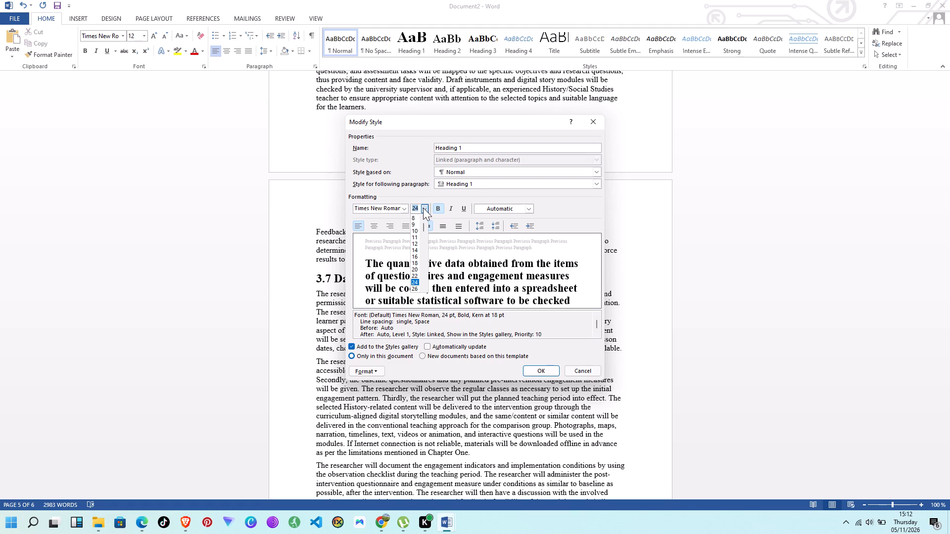
{"action": "left_click", "coordinate": [416, 265]}
{"action": "left_click", "coordinate": [532, 211]}
{"action": "left_click", "coordinate": [491, 220]}
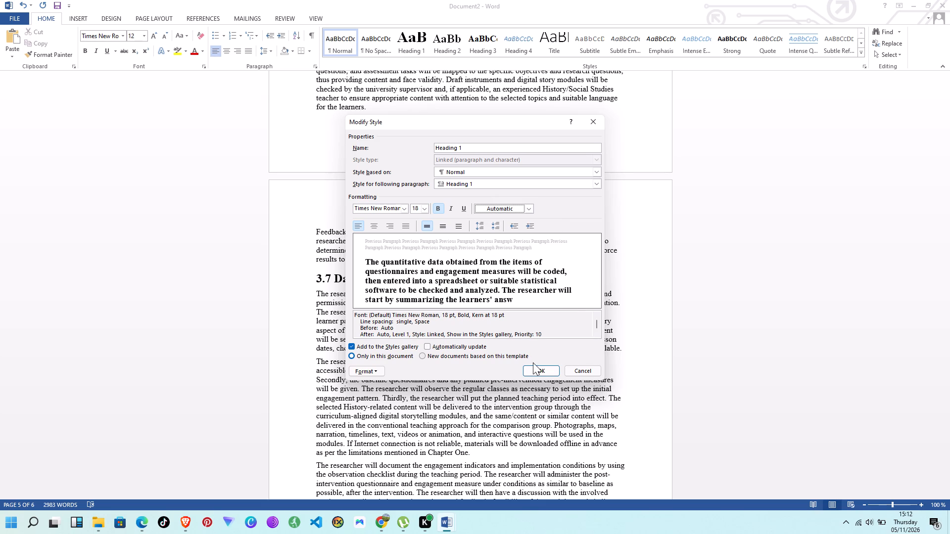
{"action": "left_click", "coordinate": [535, 371]}
Modify the Heading 2 style to a 16 pt font size.
{"action": "right_click", "coordinate": [449, 36]}
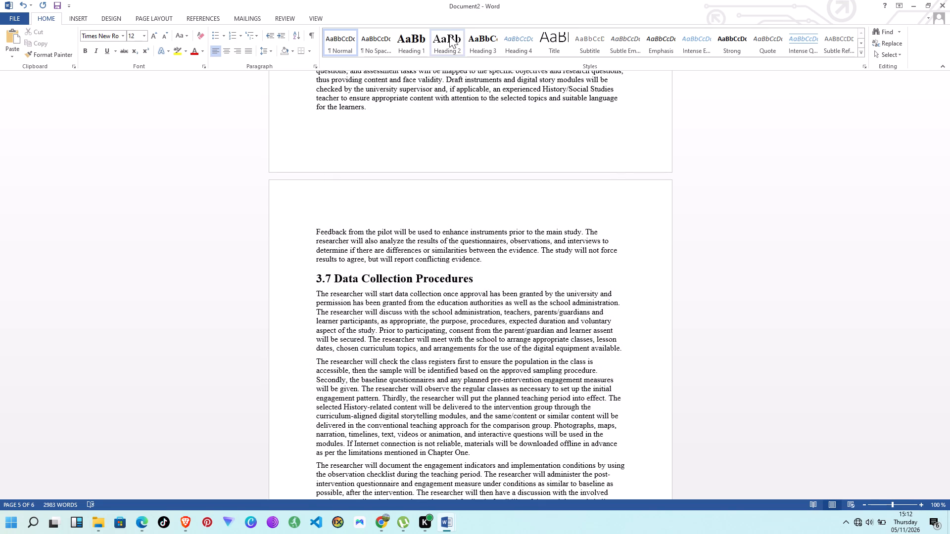
{"action": "left_click", "coordinate": [460, 53]}
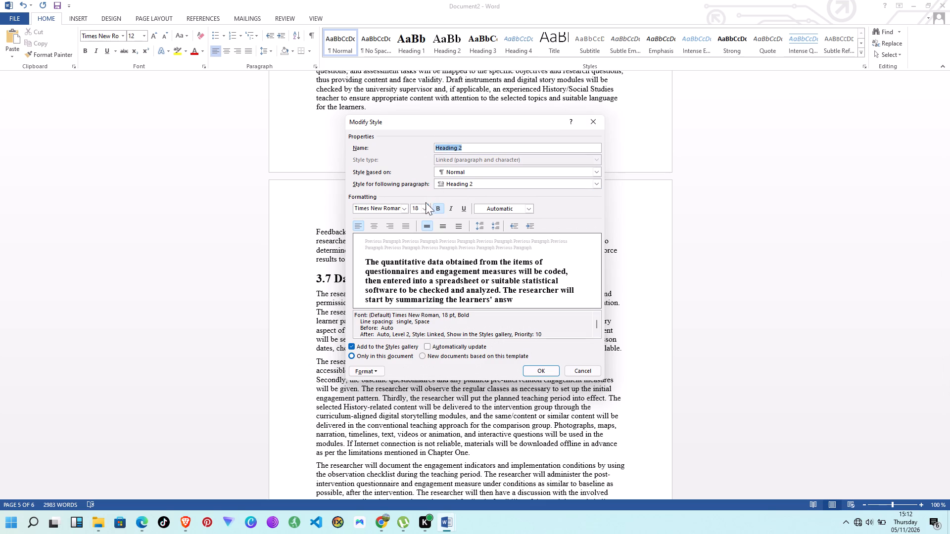
{"action": "left_click", "coordinate": [421, 211]}
{"action": "left_click", "coordinate": [426, 210]}
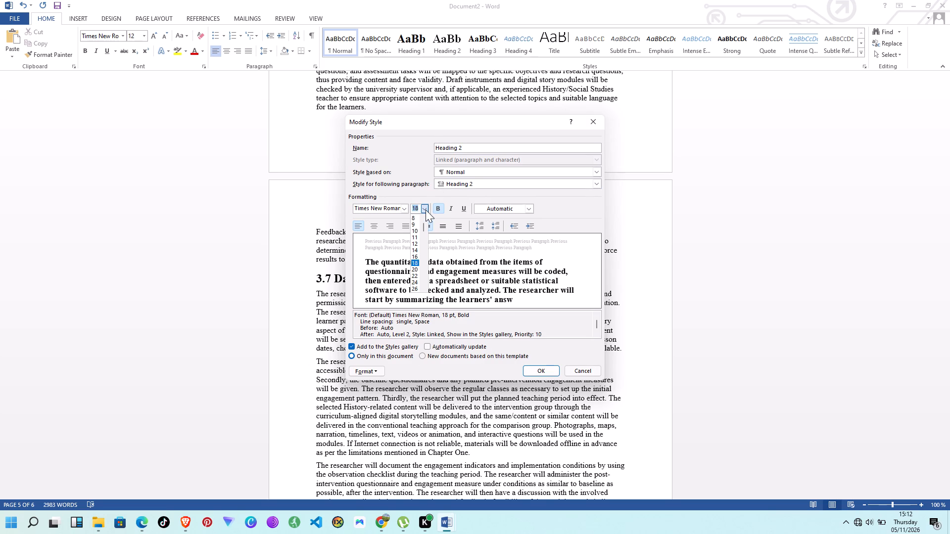
{"action": "left_click", "coordinate": [416, 257]}
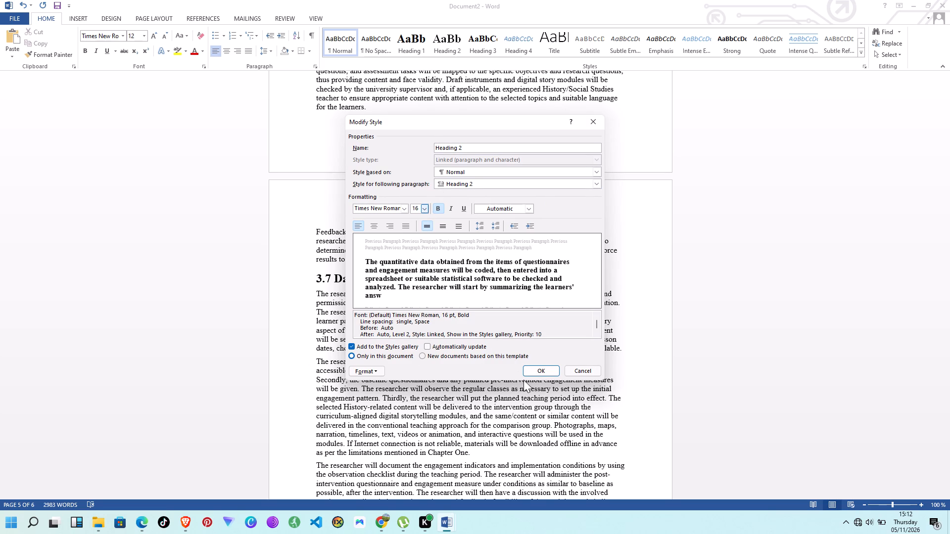
{"action": "left_click", "coordinate": [538, 370]}
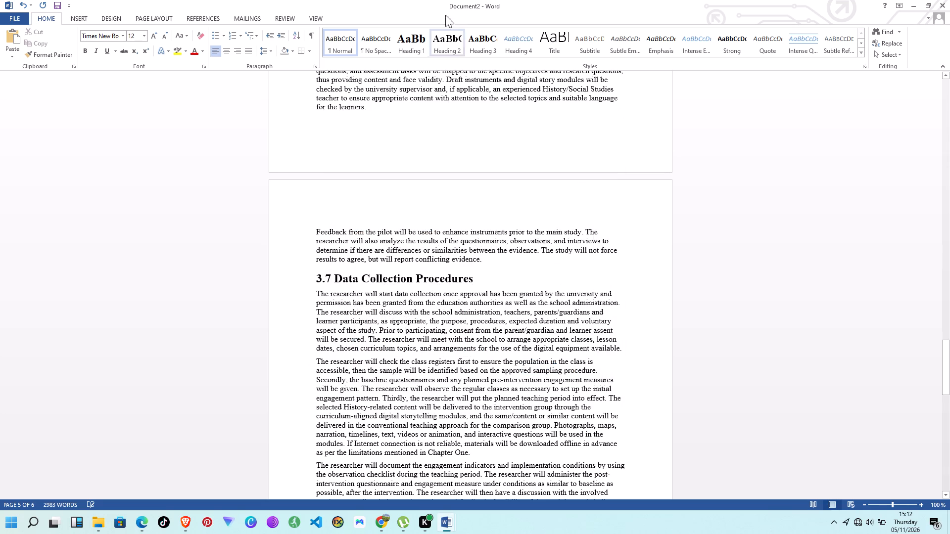
Modify the Heading 3 style to remove its bold formatting.
{"action": "right_click", "coordinate": [482, 37]}
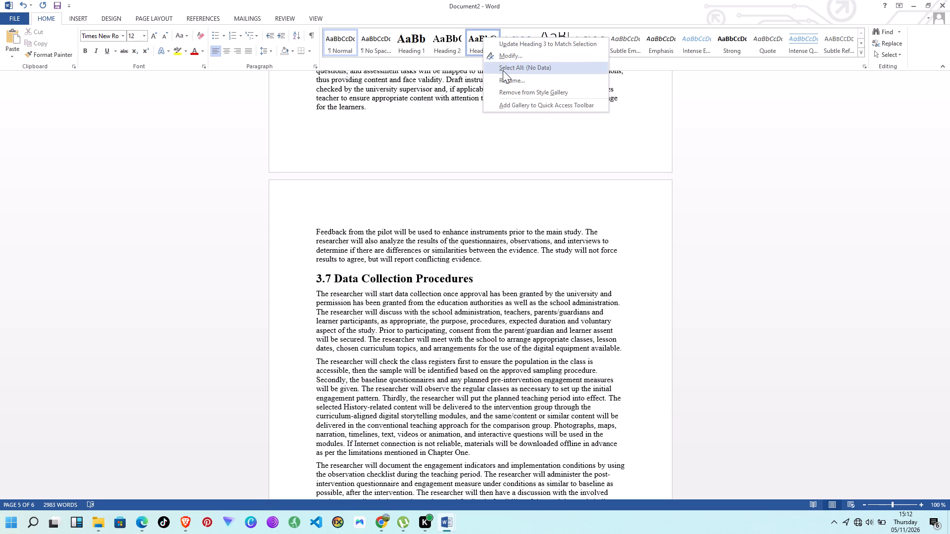
{"action": "left_click", "coordinate": [507, 59]}
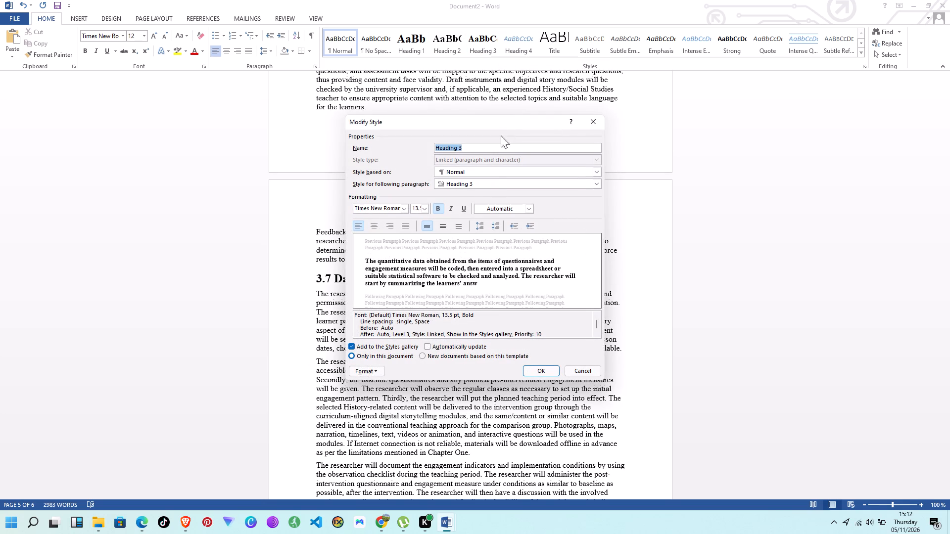
{"action": "left_click", "coordinate": [437, 206]}
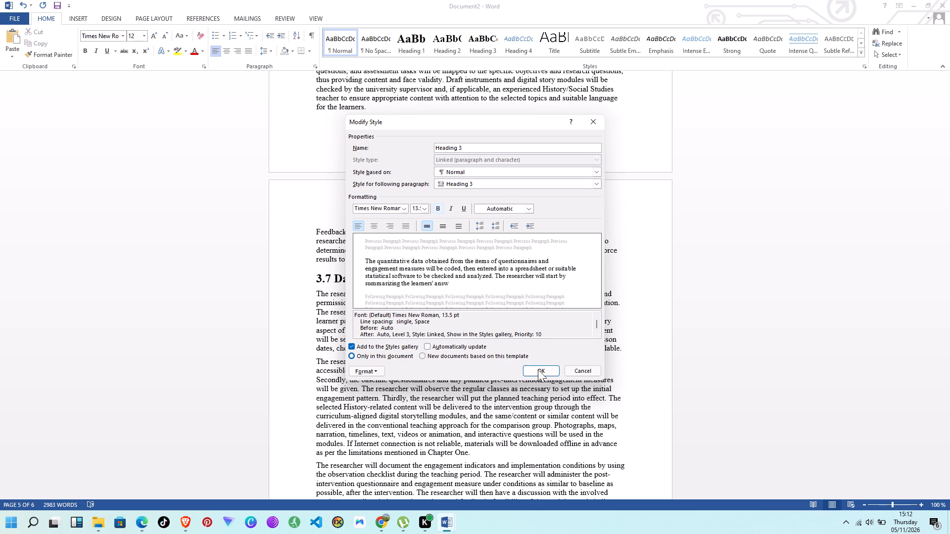
{"action": "left_click", "coordinate": [537, 367]}
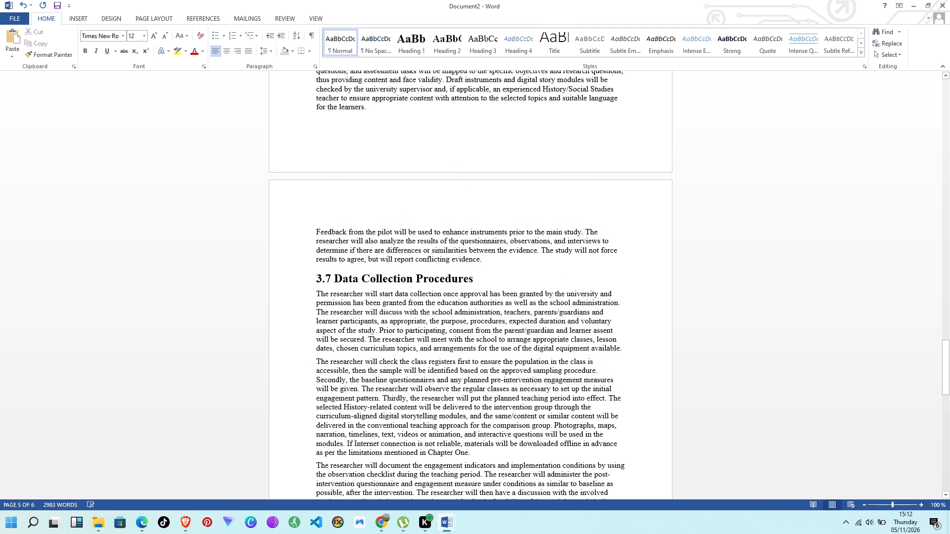
Modify the Heading 2 style to remove its bold formatting.
{"action": "right_click", "coordinate": [445, 40]}
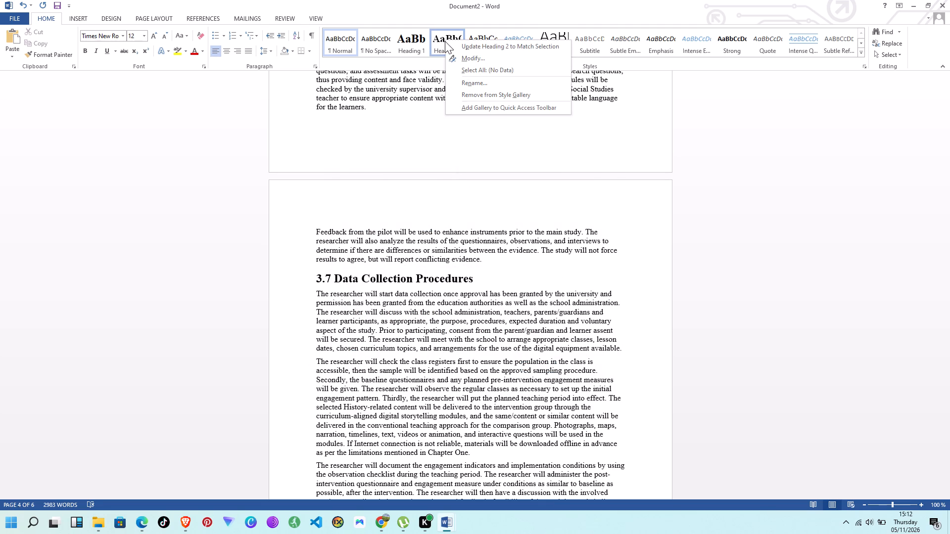
{"action": "left_click", "coordinate": [487, 61]}
{"action": "left_click", "coordinate": [435, 214]}
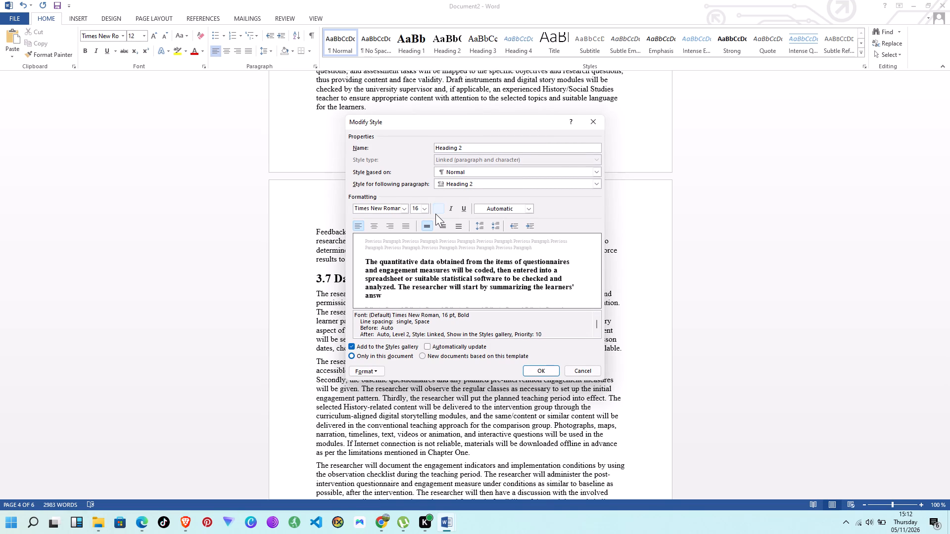
{"action": "left_click", "coordinate": [535, 374]}
Modify the Heading 1 style to remove its bold formatting.
{"action": "right_click", "coordinate": [411, 40]}
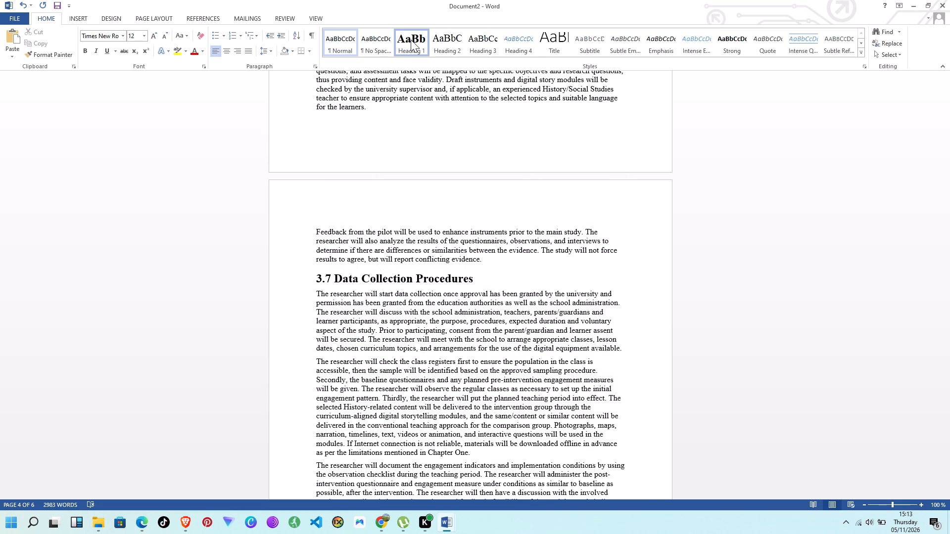
{"action": "left_click", "coordinate": [445, 57]}
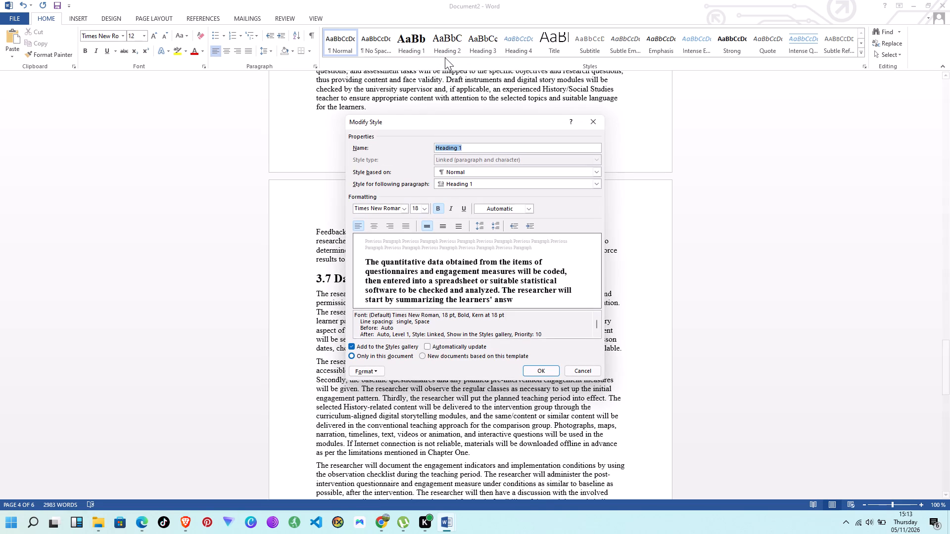
{"action": "left_click", "coordinate": [441, 208]}
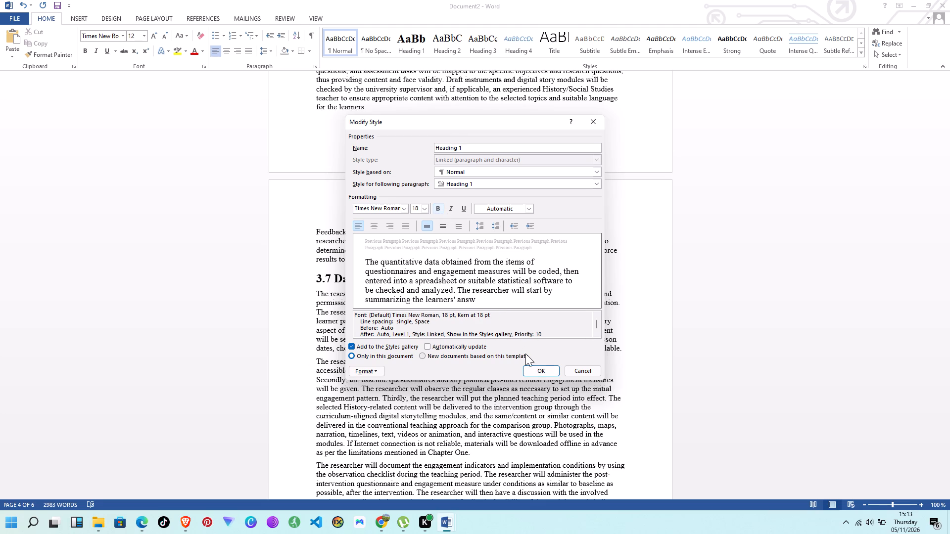
{"action": "left_click", "coordinate": [533, 369]}
Apply the Heading 1 style to the title "CHAPTER THREE RESEARCH METHODOLOGY" and centre it.
{"action": "scroll", "coordinate": [513, 356], "scroll_direction": "up", "scroll_amount": 4}
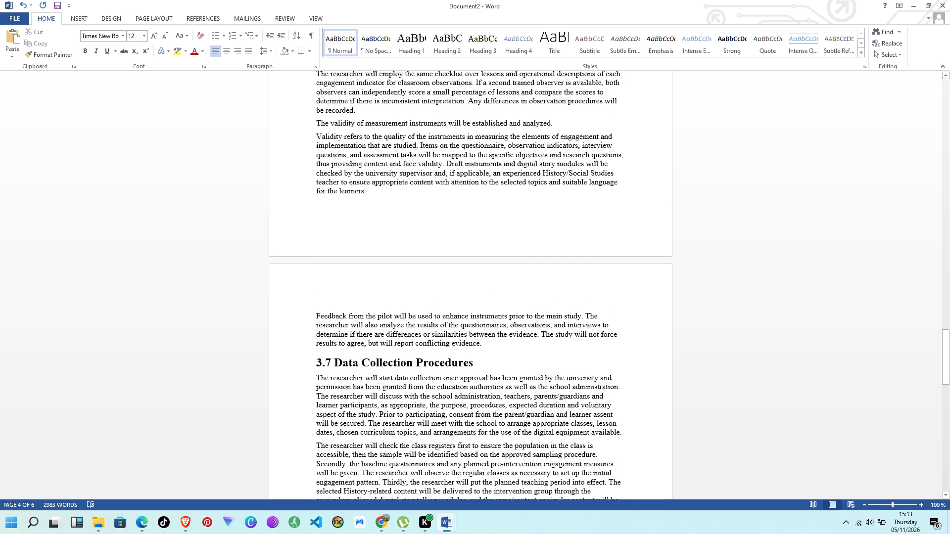
{"action": "scroll", "coordinate": [516, 325], "scroll_direction": "up", "scroll_amount": 5}
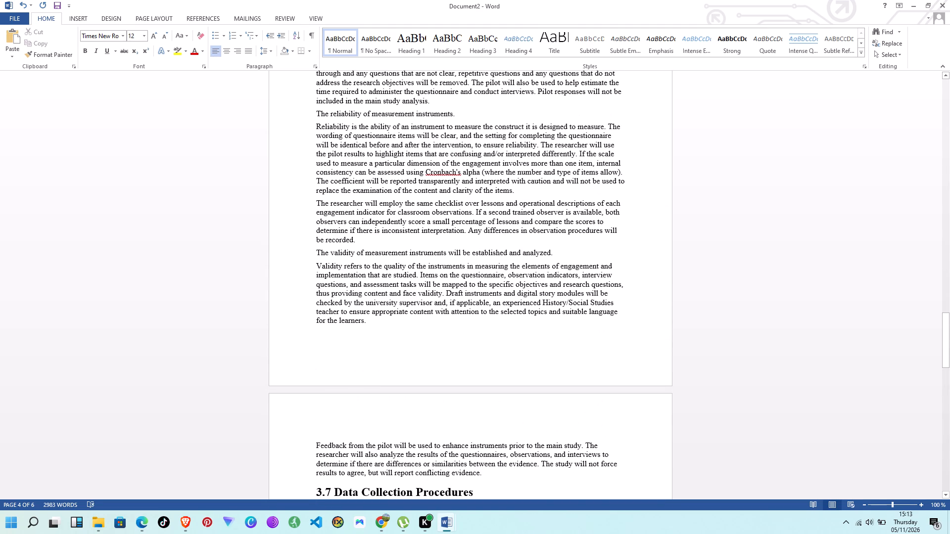
{"action": "scroll", "coordinate": [546, 266], "scroll_direction": "up", "scroll_amount": 7}
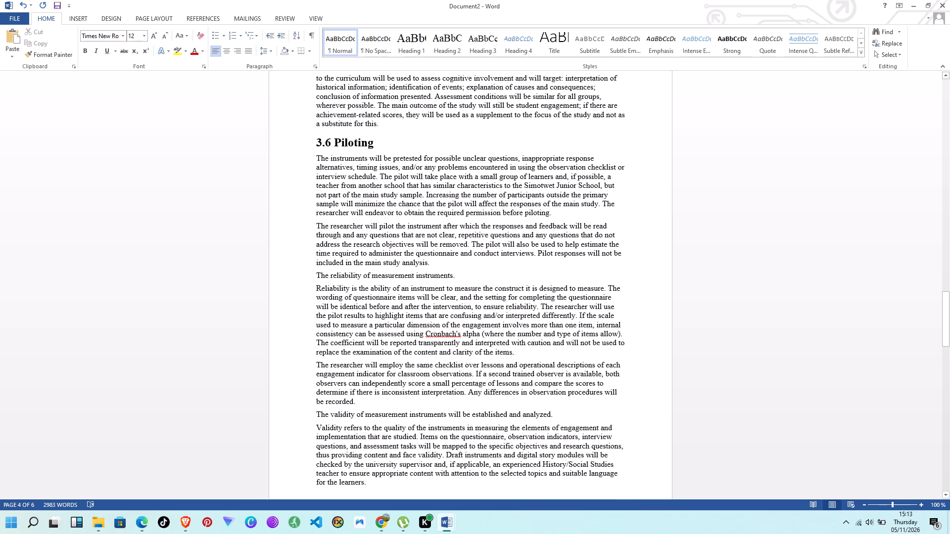
{"action": "scroll", "coordinate": [546, 266], "scroll_direction": "up", "scroll_amount": 2}
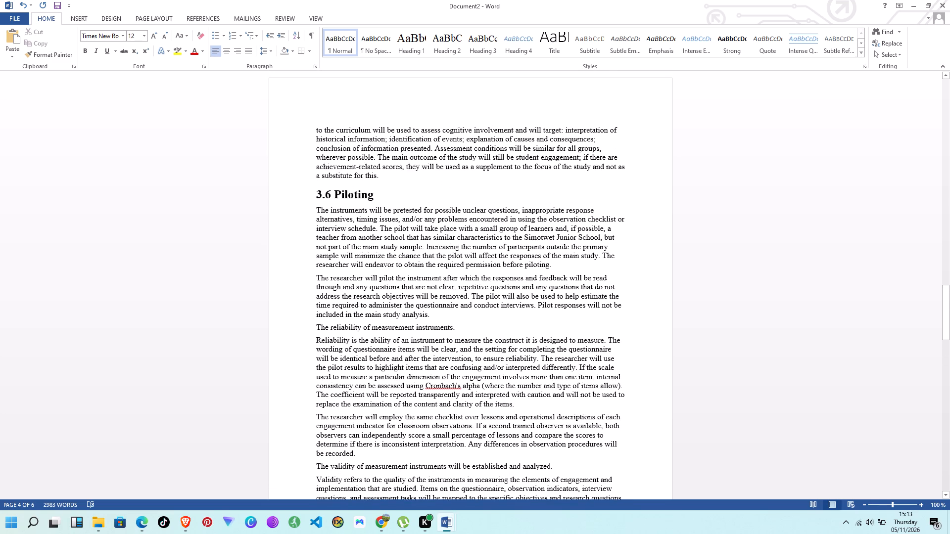
{"action": "scroll", "coordinate": [546, 266], "scroll_direction": "up", "scroll_amount": 3}
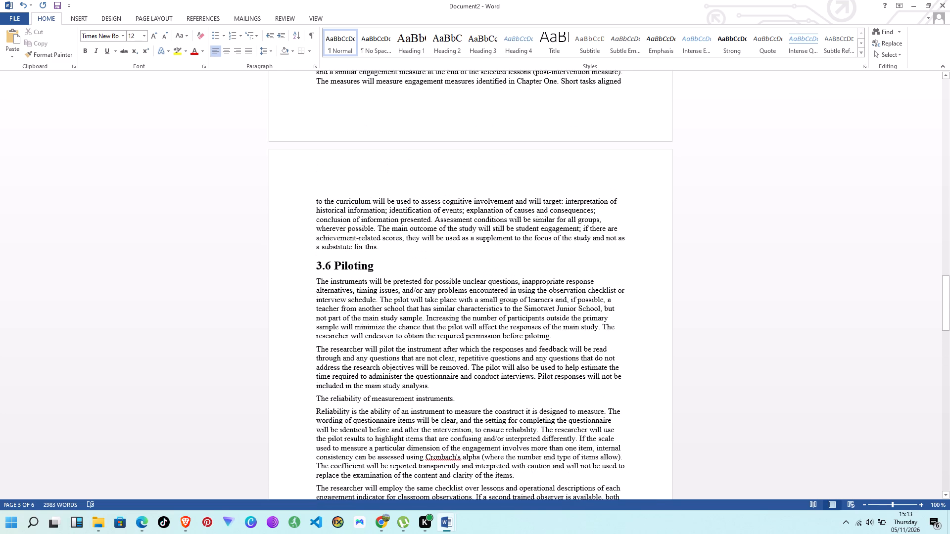
{"action": "scroll", "coordinate": [546, 265], "scroll_direction": "up", "scroll_amount": 6}
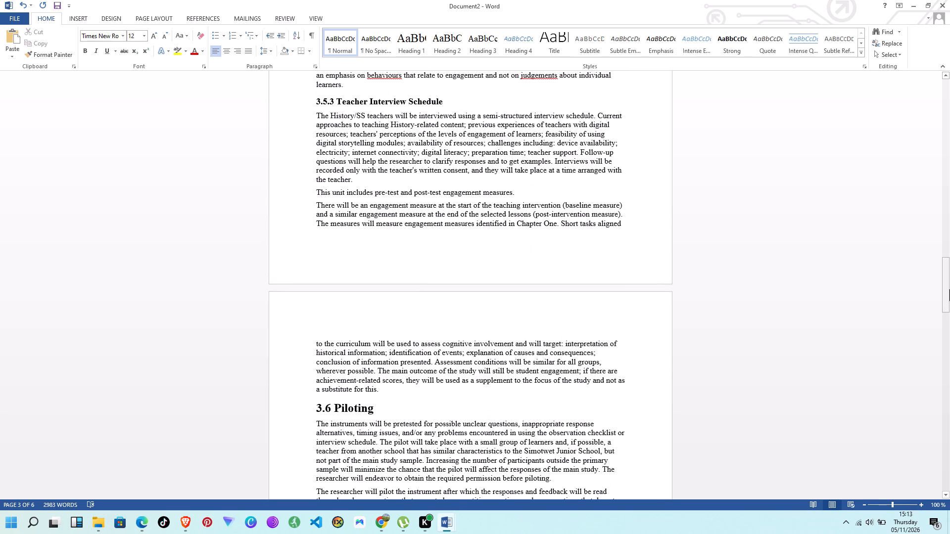
{"action": "left_click_drag", "start_coordinate": [943, 292], "coordinate": [938, 119]}
{"action": "scroll", "coordinate": [358, 238], "scroll_direction": "up", "scroll_amount": 5}
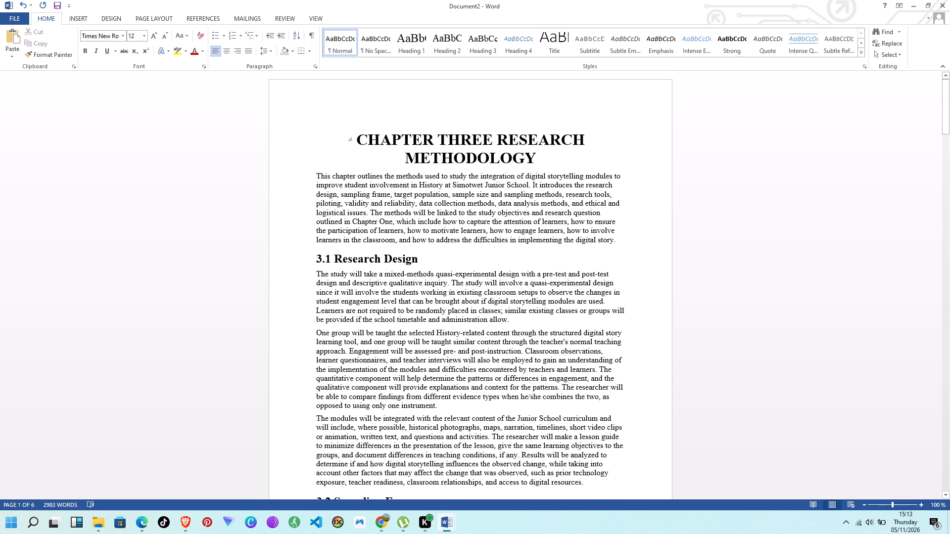
{"action": "left_click_drag", "start_coordinate": [552, 162], "coordinate": [364, 134]}
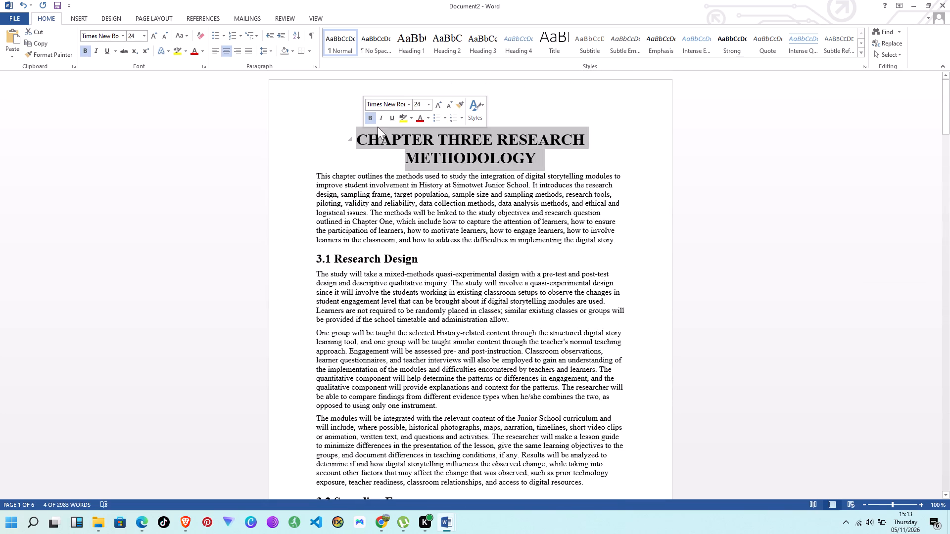
{"action": "left_click", "coordinate": [407, 41]}
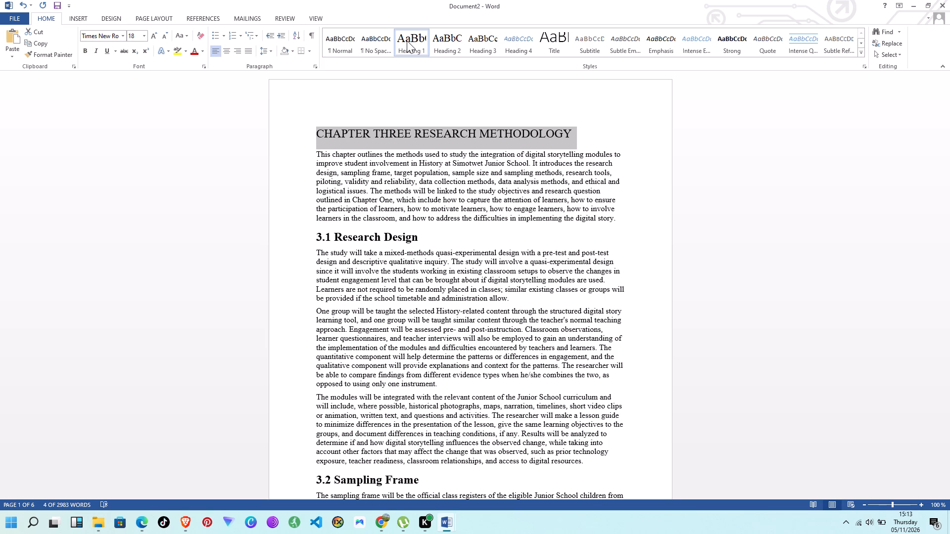
{"action": "left_click", "coordinate": [228, 53]}
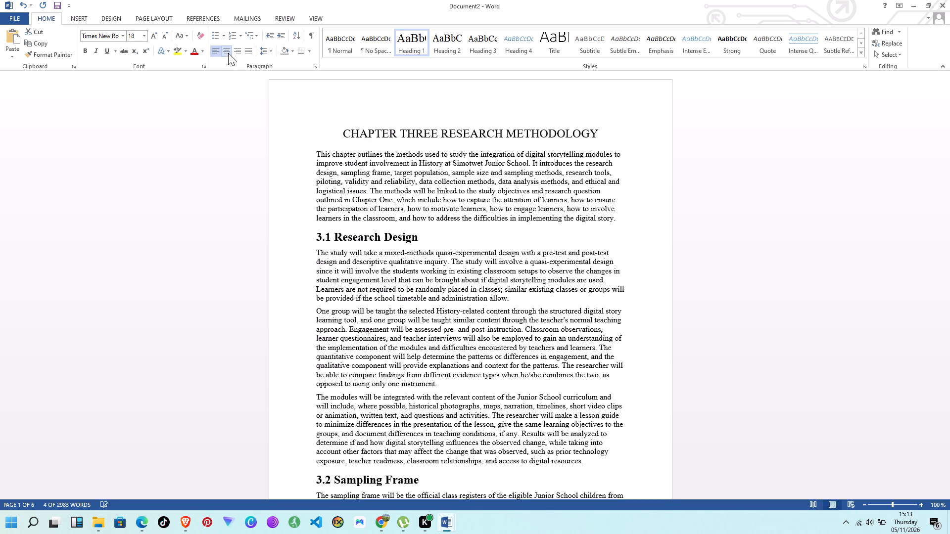
{"action": "left_click", "coordinate": [611, 132]}
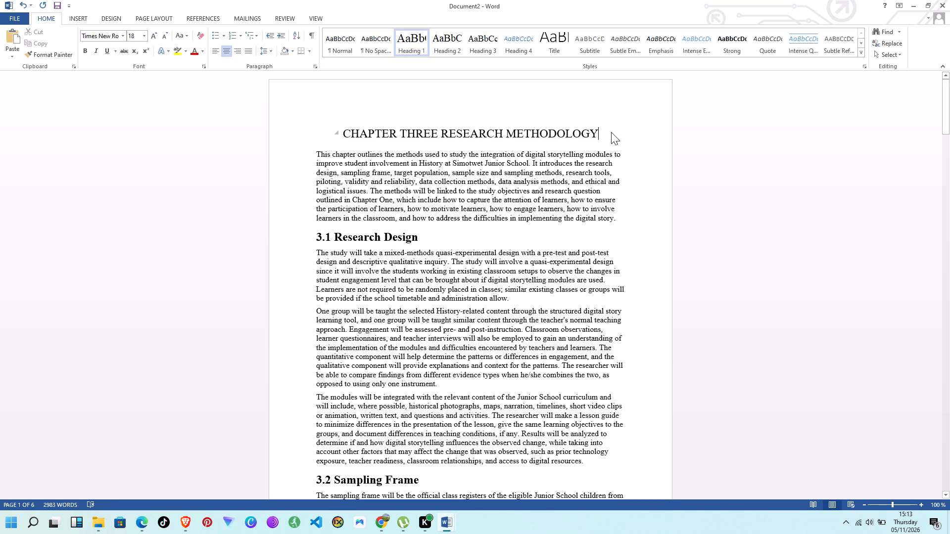
Apply the Heading 2 style to the "3.1 Research Design" section heading.
{"action": "left_click_drag", "start_coordinate": [426, 237], "coordinate": [323, 241]}
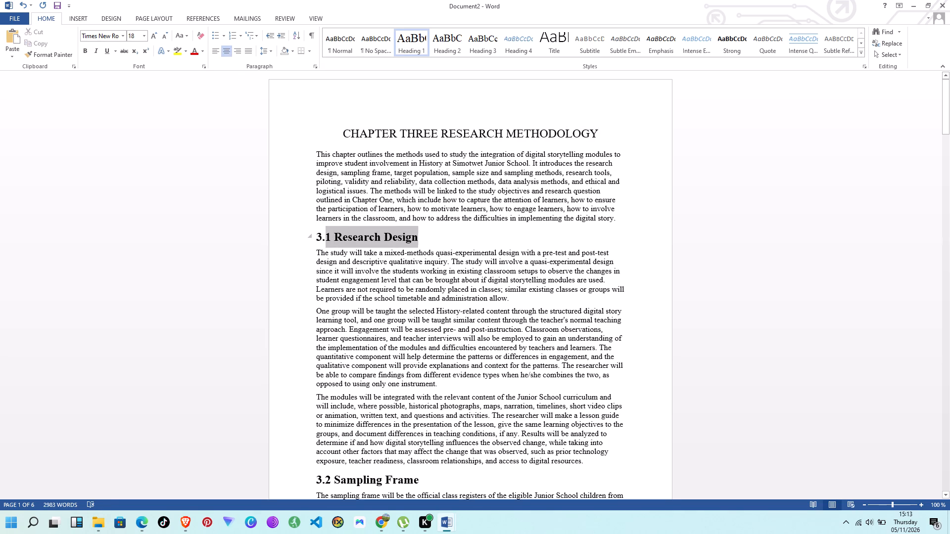
{"action": "left_click_drag", "start_coordinate": [323, 241], "coordinate": [314, 240]}
{"action": "left_click", "coordinate": [442, 41]}
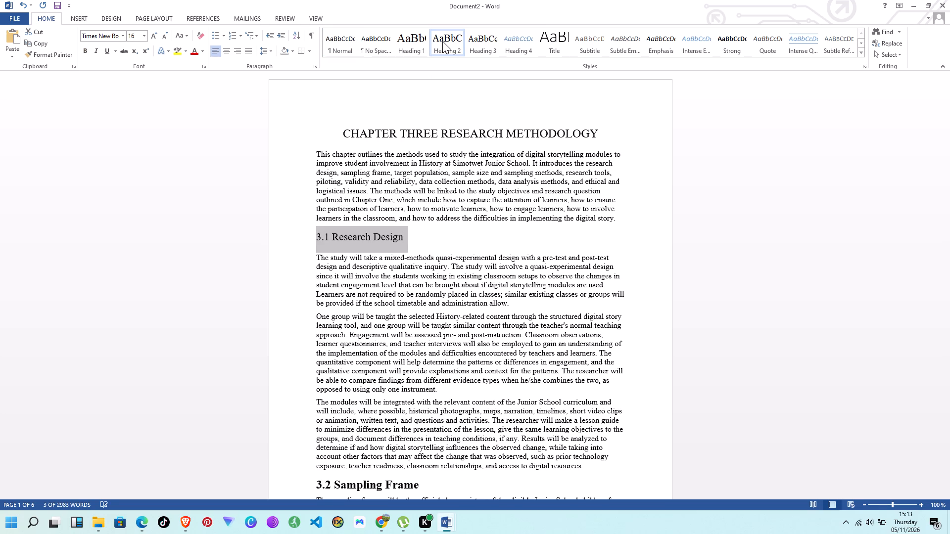
{"action": "left_click", "coordinate": [433, 274]}
Apply the Heading 2 style to the "3.2 Sampling Frame" section heading.
{"action": "scroll", "coordinate": [431, 274], "scroll_direction": "down", "scroll_amount": 6}
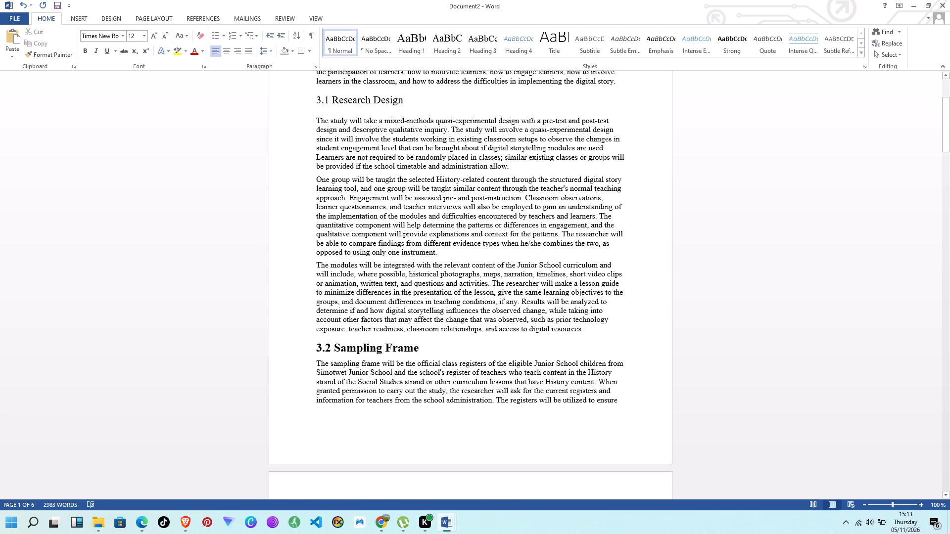
{"action": "scroll", "coordinate": [423, 274], "scroll_direction": "down", "scroll_amount": 2}
{"action": "left_click_drag", "start_coordinate": [431, 297], "coordinate": [332, 295]}
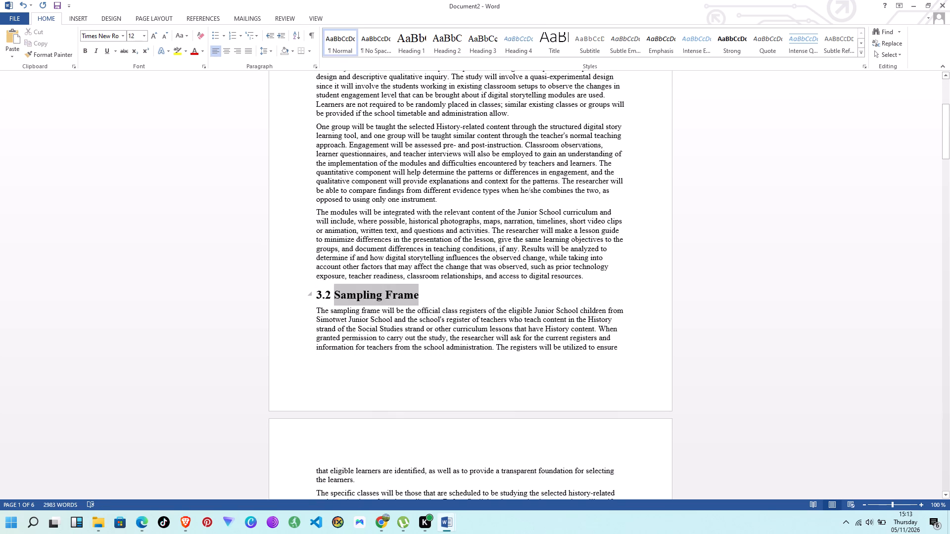
{"action": "left_click_drag", "start_coordinate": [332, 295], "coordinate": [312, 296]}
{"action": "left_click", "coordinate": [442, 43]}
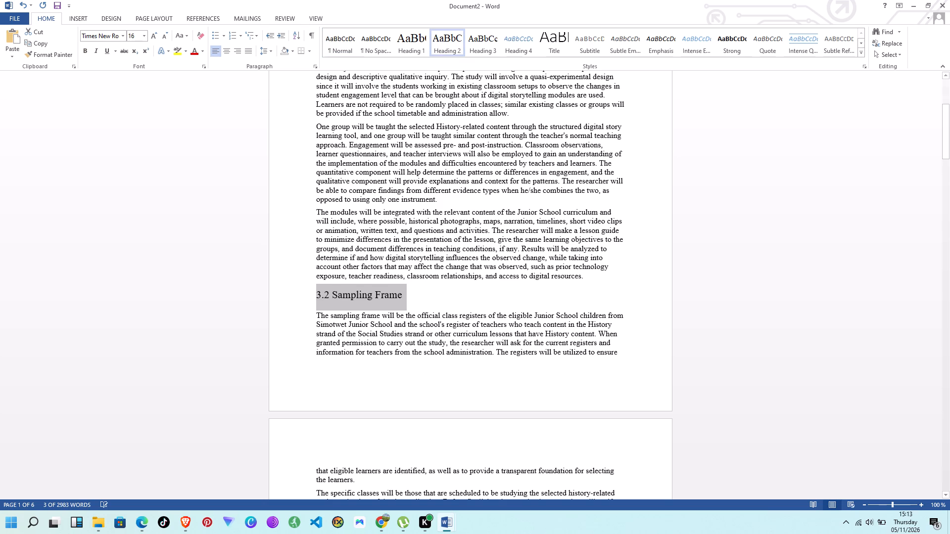
{"action": "left_click", "coordinate": [427, 304]}
Apply the Heading 2 style to the "3.3 Target Population" section heading.
{"action": "scroll", "coordinate": [414, 287], "scroll_direction": "down", "scroll_amount": 1}
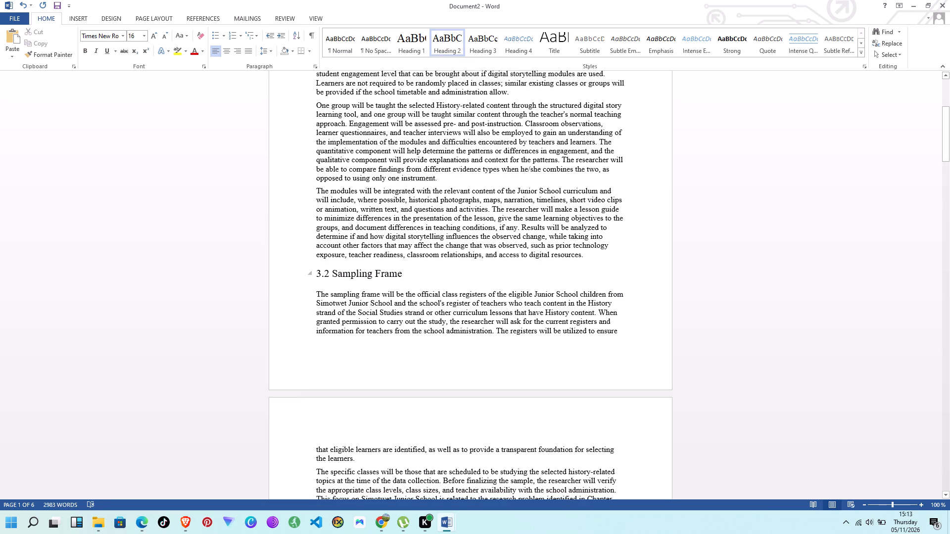
{"action": "scroll", "coordinate": [414, 279], "scroll_direction": "down", "scroll_amount": 11}
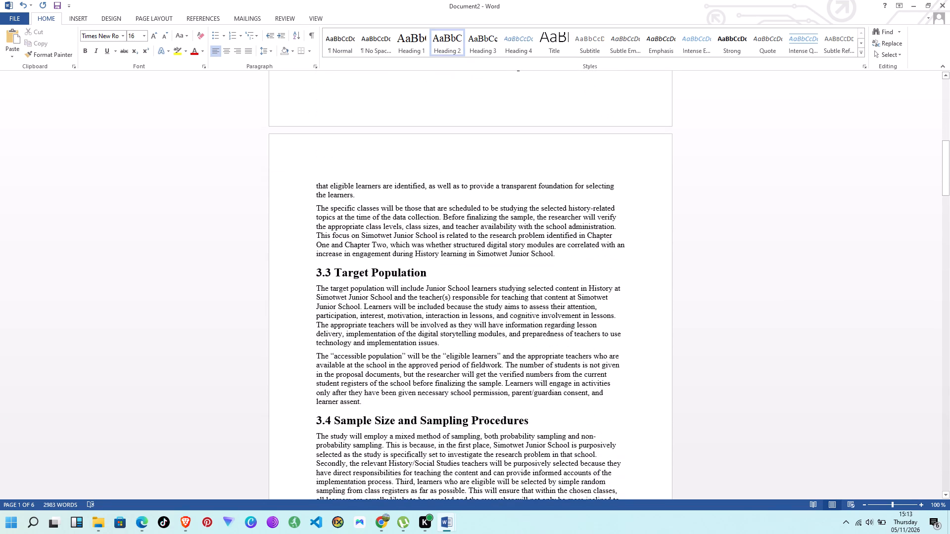
{"action": "left_click_drag", "start_coordinate": [448, 272], "coordinate": [304, 275]}
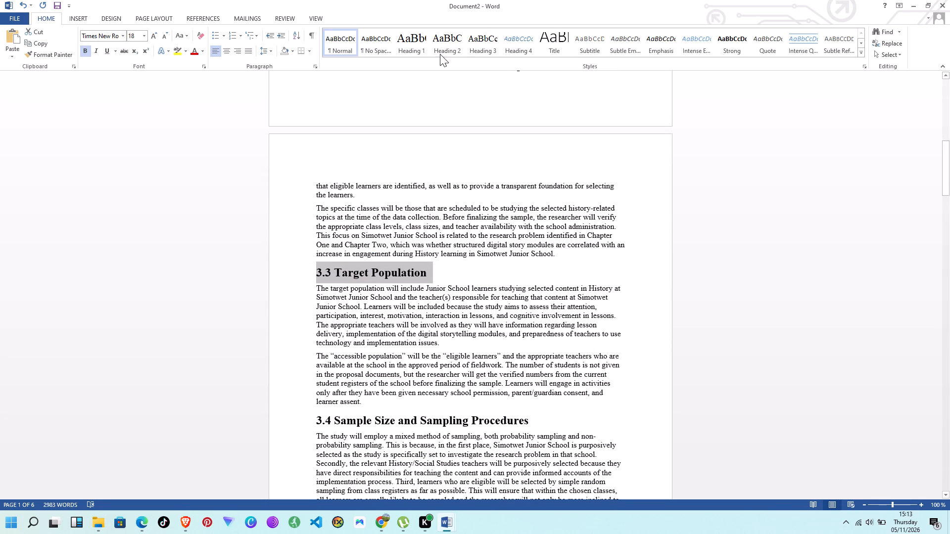
{"action": "left_click", "coordinate": [440, 46]}
{"action": "left_click", "coordinate": [451, 262]}
Apply the Heading 2 style to the "3.4 Sample Size and Sampling Procedures" section heading.
{"action": "scroll", "coordinate": [451, 262], "scroll_direction": "down", "scroll_amount": 6}
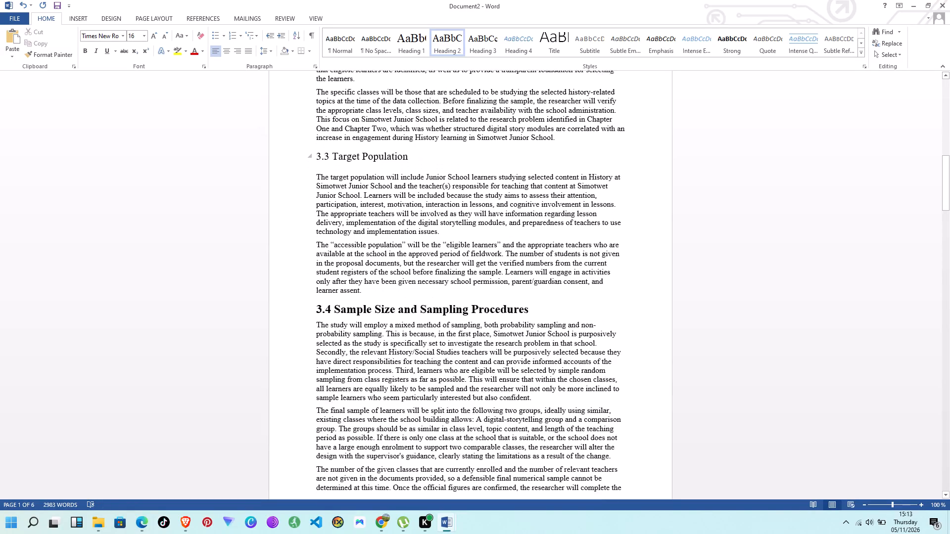
{"action": "left_click_drag", "start_coordinate": [534, 280], "coordinate": [312, 279]}
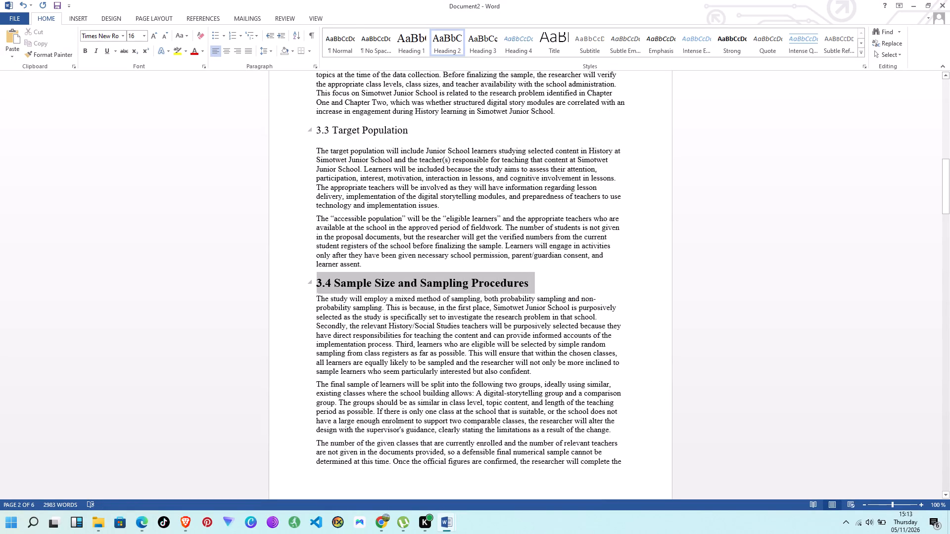
{"action": "left_click_drag", "start_coordinate": [312, 279], "coordinate": [307, 280]}
{"action": "left_click", "coordinate": [445, 37]}
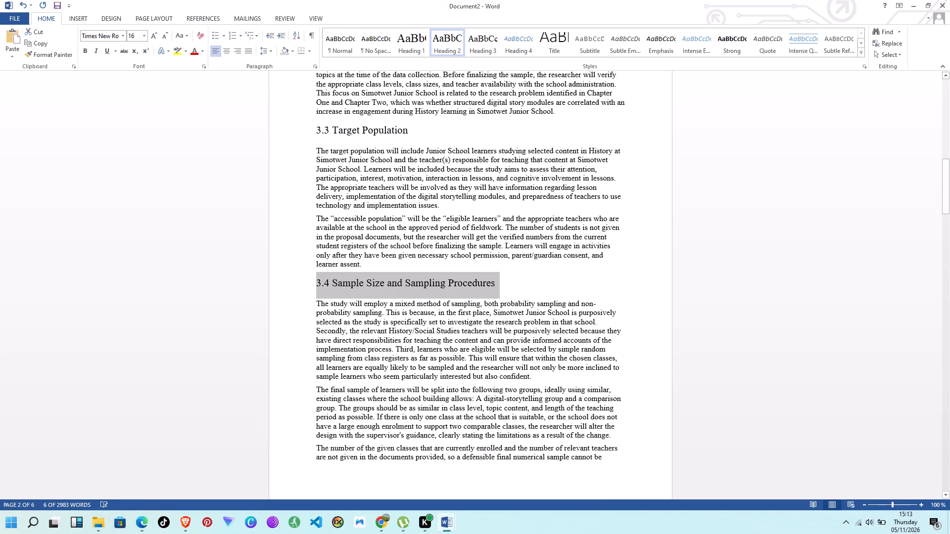
{"action": "left_click", "coordinate": [511, 266]}
Apply the Heading 2 style to the "3.5 Research Instruments" section heading.
{"action": "scroll", "coordinate": [502, 258], "scroll_direction": "down", "scroll_amount": 1}
{"action": "scroll", "coordinate": [457, 302], "scroll_direction": "down", "scroll_amount": 2}
{"action": "scroll", "coordinate": [457, 302], "scroll_direction": "up", "scroll_amount": 1}
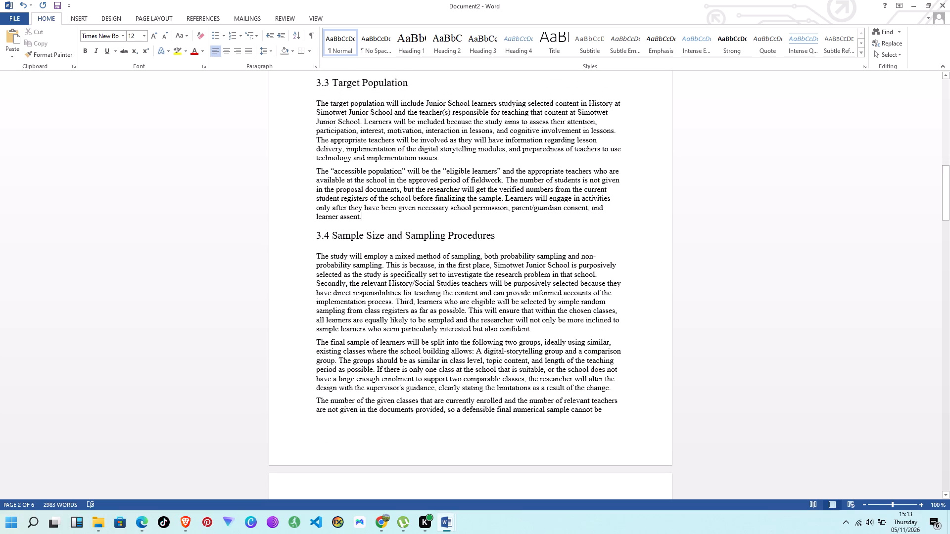
{"action": "scroll", "coordinate": [458, 302], "scroll_direction": "down", "scroll_amount": 11}
{"action": "left_click_drag", "start_coordinate": [462, 300], "coordinate": [416, 303]}
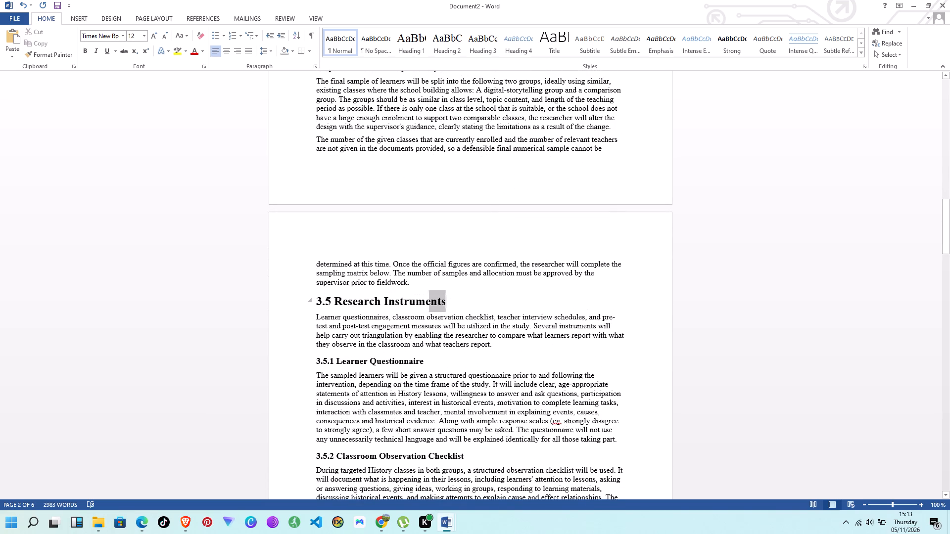
{"action": "left_click_drag", "start_coordinate": [416, 303], "coordinate": [315, 308]}
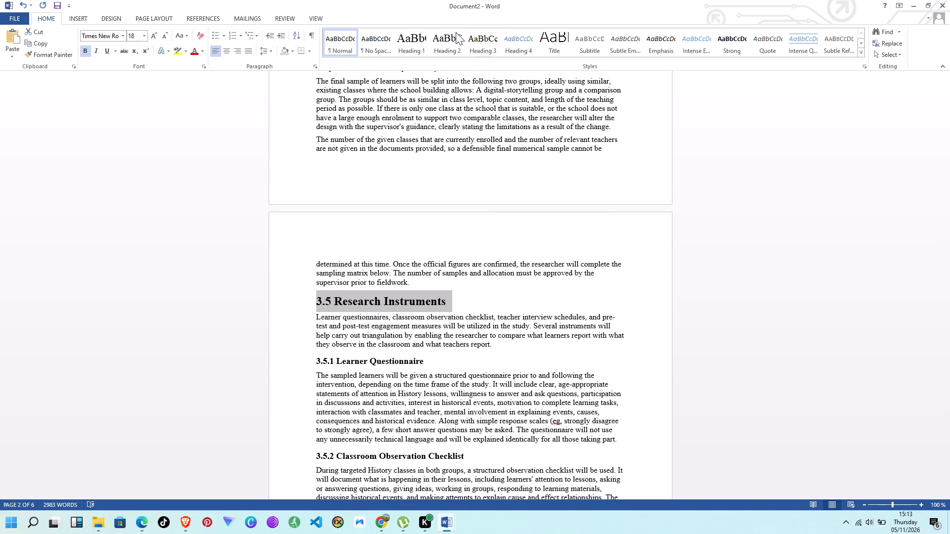
{"action": "left_click", "coordinate": [454, 39]}
{"action": "left_click", "coordinate": [455, 288]}
Apply the Heading 3 style to the "3.5.1 Learner Questionnaire" subsection heading.
{"action": "scroll", "coordinate": [455, 288], "scroll_direction": "down", "scroll_amount": 2}
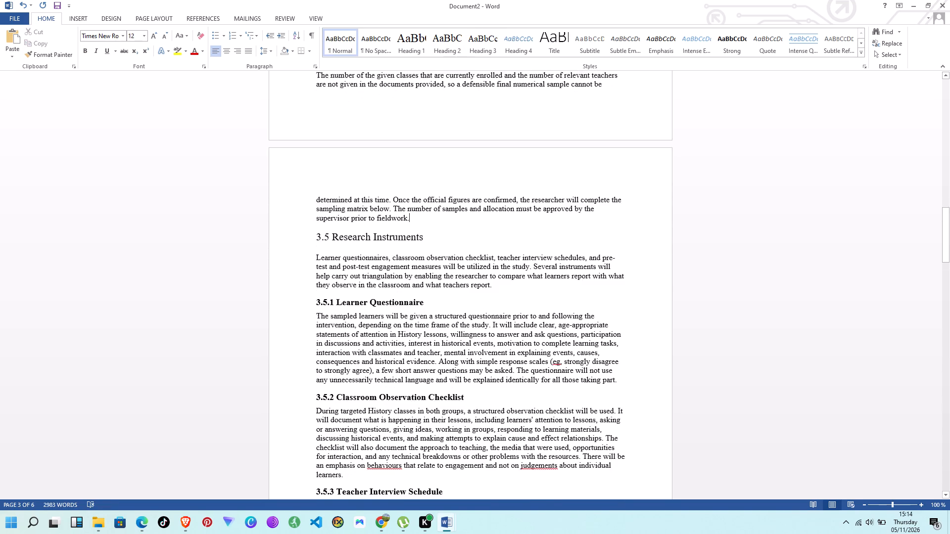
{"action": "scroll", "coordinate": [454, 288], "scroll_direction": "down", "scroll_amount": 2}
{"action": "left_click_drag", "start_coordinate": [428, 272], "coordinate": [304, 271]}
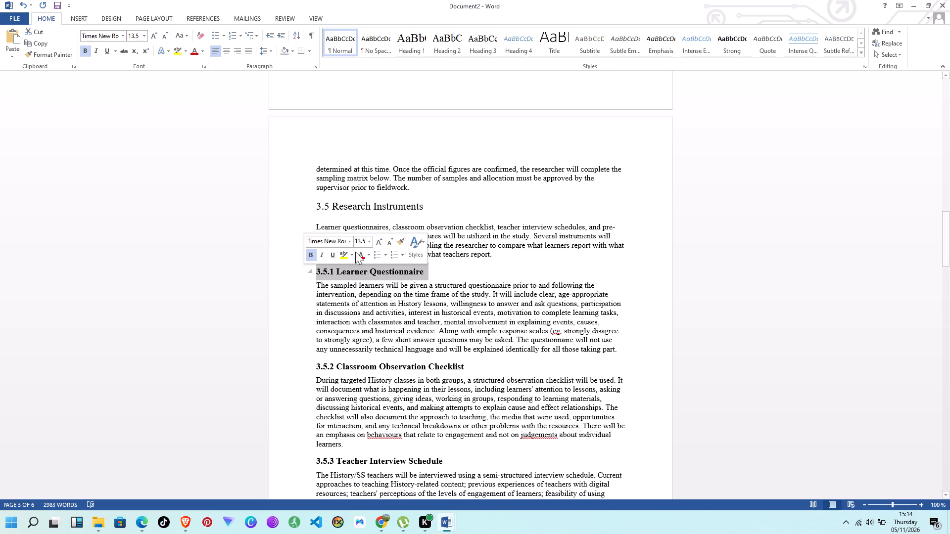
{"action": "left_click", "coordinate": [475, 44]}
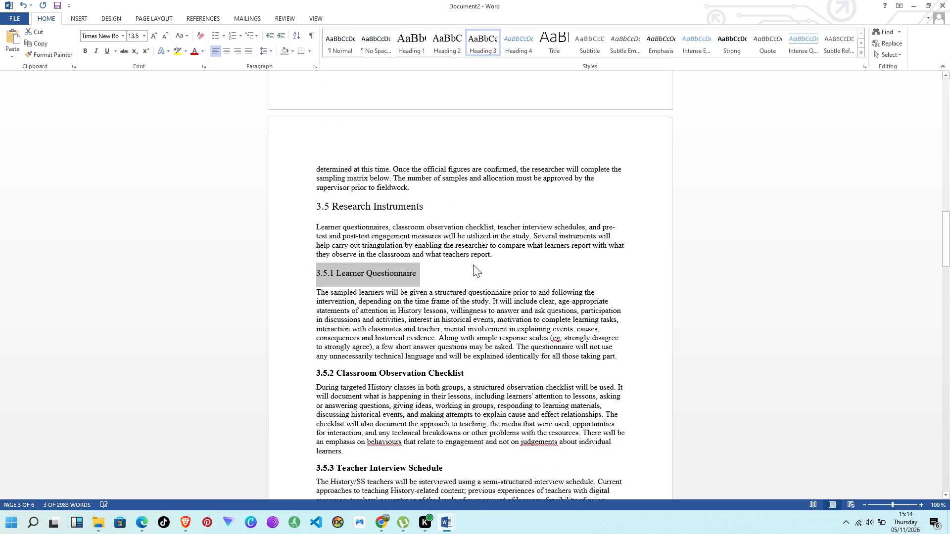
{"action": "left_click", "coordinate": [469, 272]}
Apply the Heading 3 style to the "3.5.2 Classroom Observation Checklist" subsection heading.
{"action": "scroll", "coordinate": [468, 272], "scroll_direction": "down", "scroll_amount": 3}
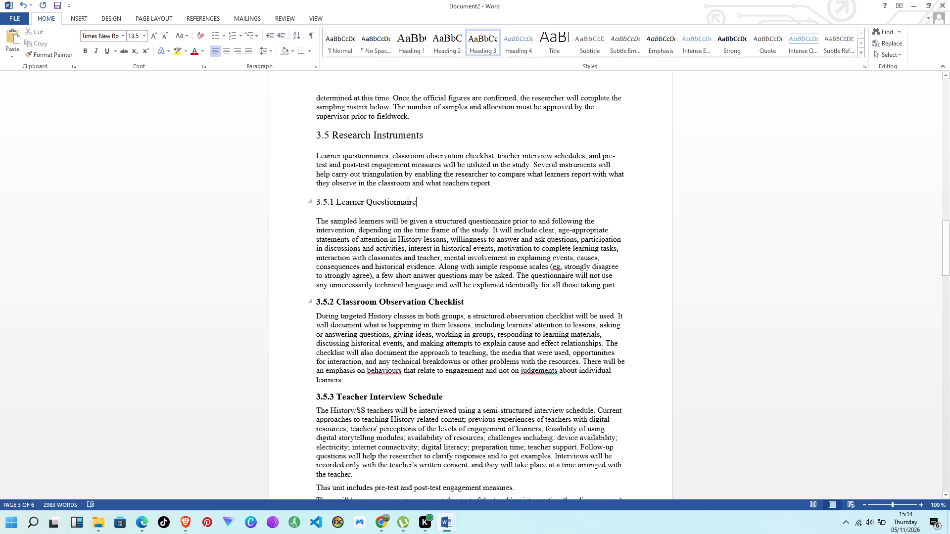
{"action": "left_click_drag", "start_coordinate": [469, 302], "coordinate": [305, 303]}
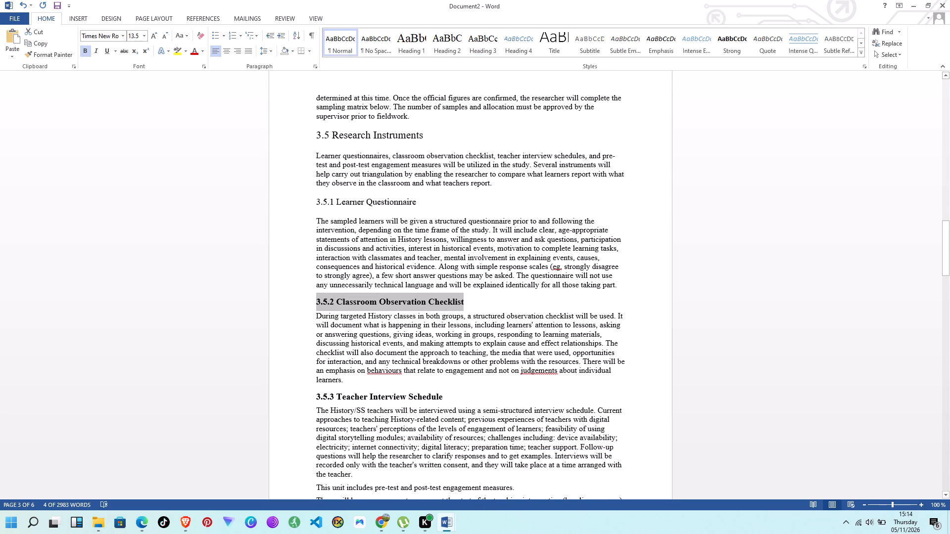
{"action": "left_click", "coordinate": [484, 39]}
{"action": "left_click", "coordinate": [494, 317]}
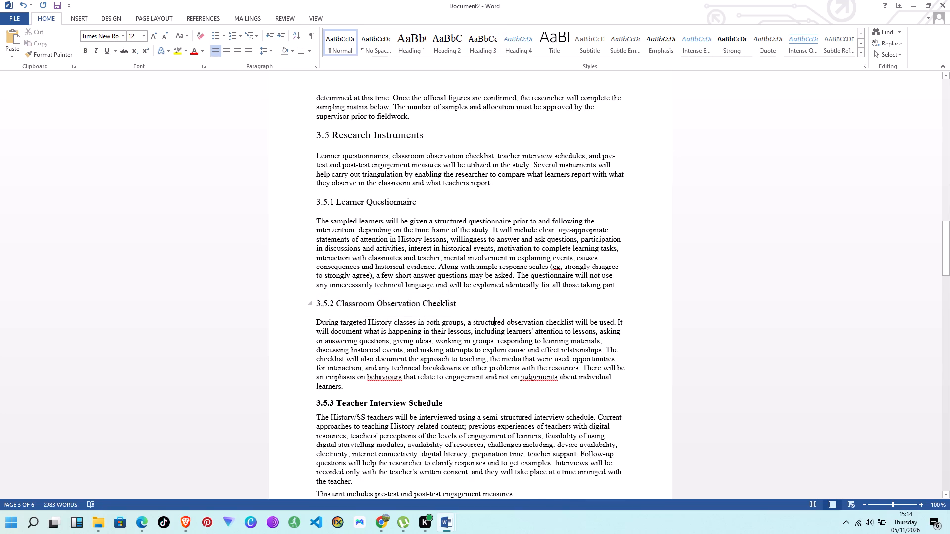
Apply the Heading 3 style to the "3.5.3 Teacher Interview Schedule" subsection heading.
{"action": "scroll", "coordinate": [492, 311], "scroll_direction": "down", "scroll_amount": 5}
{"action": "left_click_drag", "start_coordinate": [449, 281], "coordinate": [387, 283]}
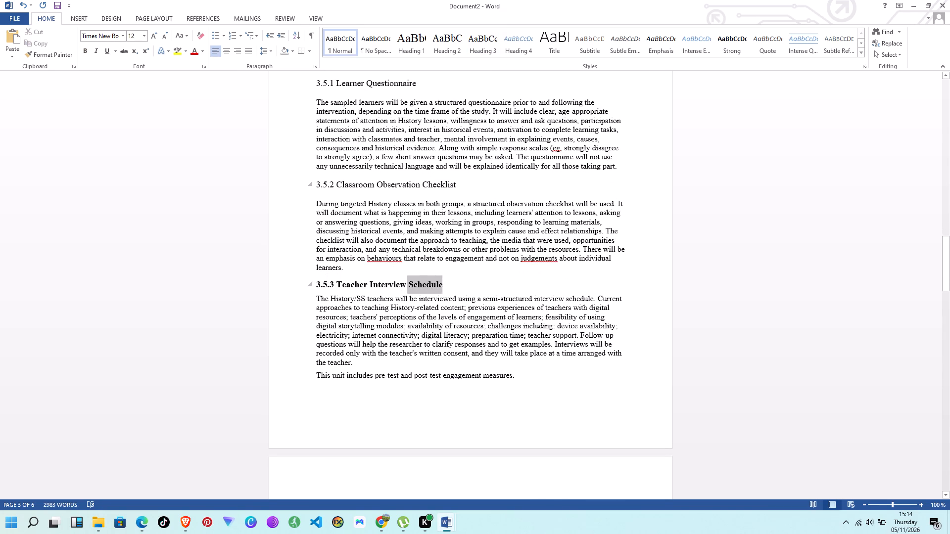
{"action": "left_click_drag", "start_coordinate": [387, 283], "coordinate": [305, 294]}
{"action": "left_click", "coordinate": [532, 276]}
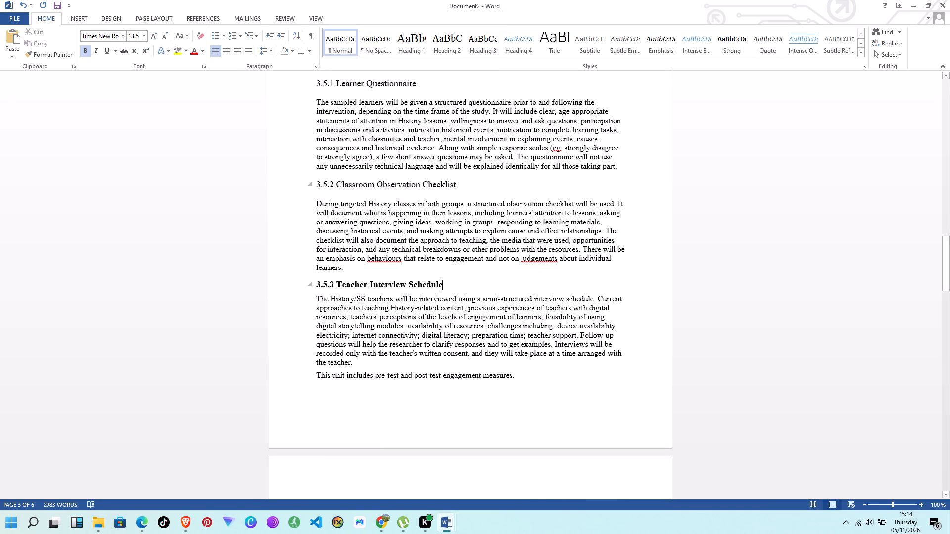
{"action": "left_click_drag", "start_coordinate": [483, 283], "coordinate": [284, 289]}
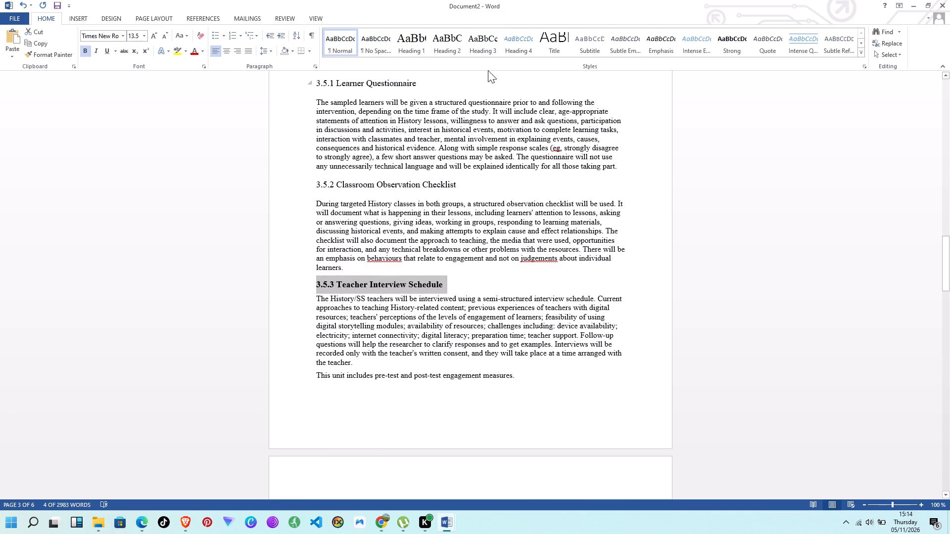
{"action": "left_click", "coordinate": [484, 45]}
{"action": "left_click", "coordinate": [459, 268]}
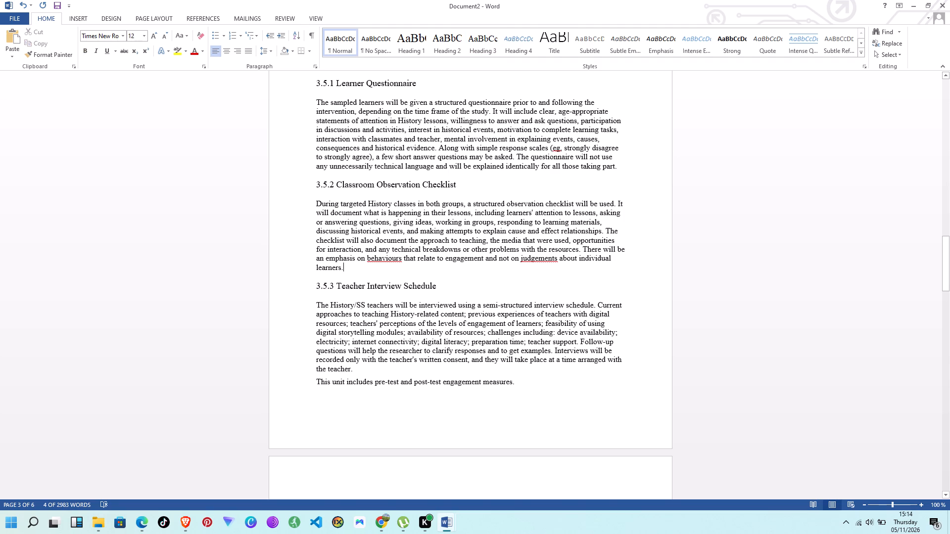
Correct the spellings in the "3.5.2 Classroom Observation Checklist" paragraph to "judgments" and "behaviors".
{"action": "scroll", "coordinate": [461, 256], "scroll_direction": "down", "scroll_amount": 2}
{"action": "right_click", "coordinate": [547, 214]}
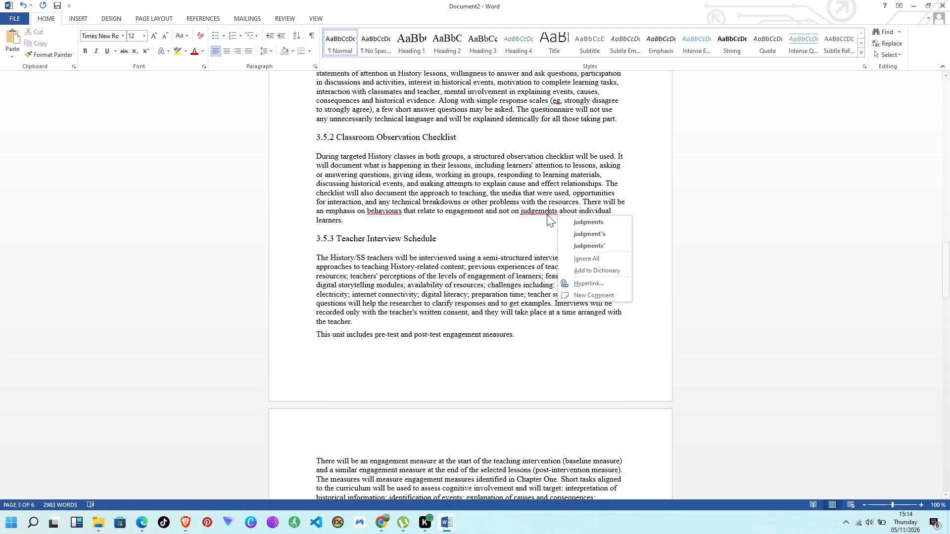
{"action": "left_click", "coordinate": [577, 227]}
{"action": "scroll", "coordinate": [521, 224], "scroll_direction": "down", "scroll_amount": 2}
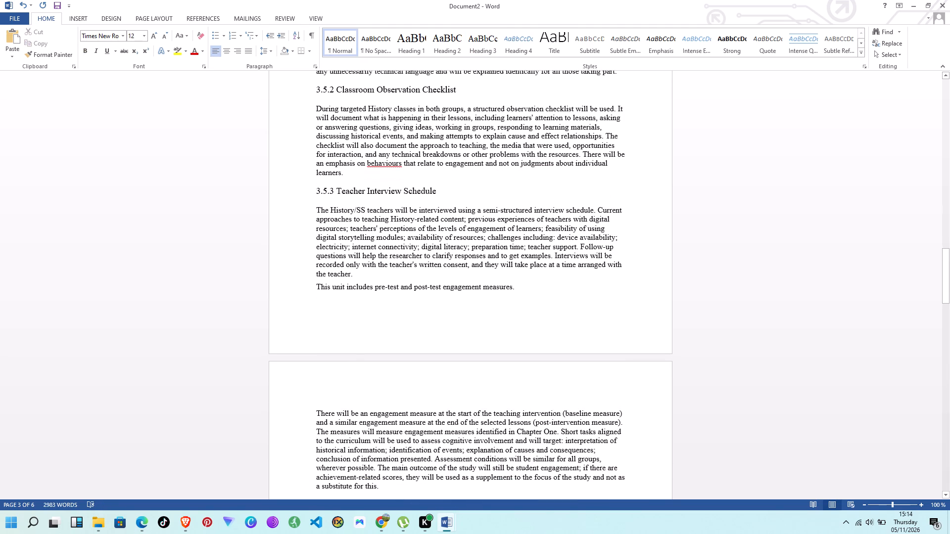
{"action": "right_click", "coordinate": [383, 167]}
{"action": "left_click", "coordinate": [422, 174]}
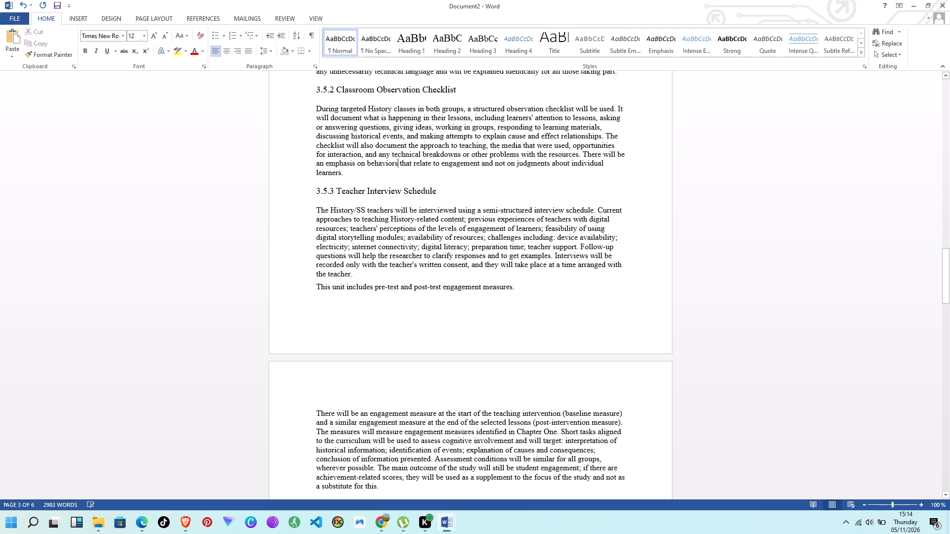
Apply the Heading 2 style to the "3.6 Piloting" section heading.
{"action": "scroll", "coordinate": [423, 173], "scroll_direction": "down", "scroll_amount": 8}
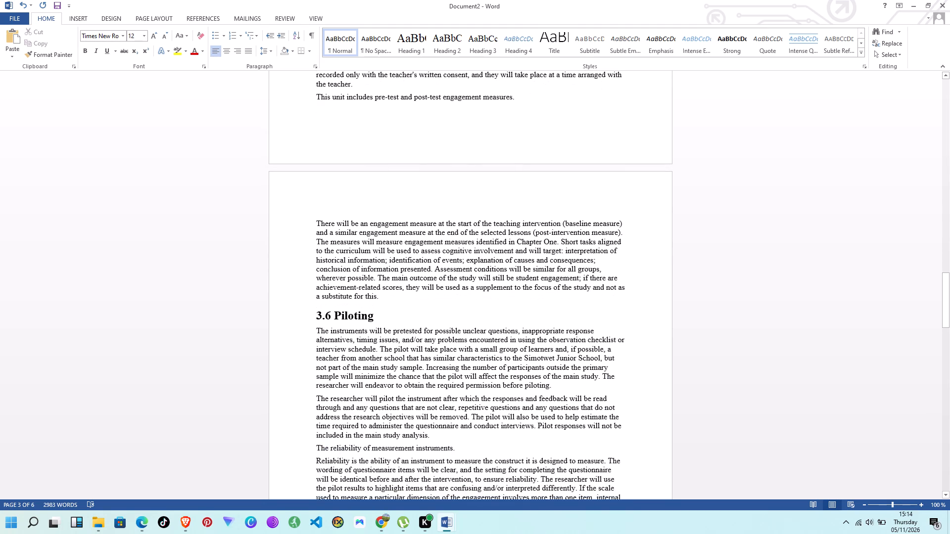
{"action": "scroll", "coordinate": [427, 207], "scroll_direction": "down", "scroll_amount": 5}
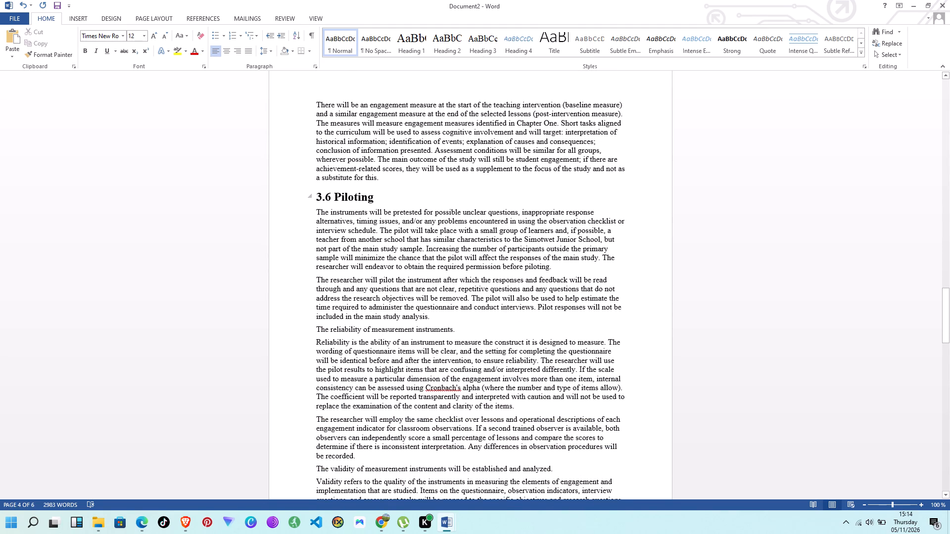
{"action": "left_click_drag", "start_coordinate": [390, 198], "coordinate": [302, 199]}
{"action": "left_click", "coordinate": [434, 41]}
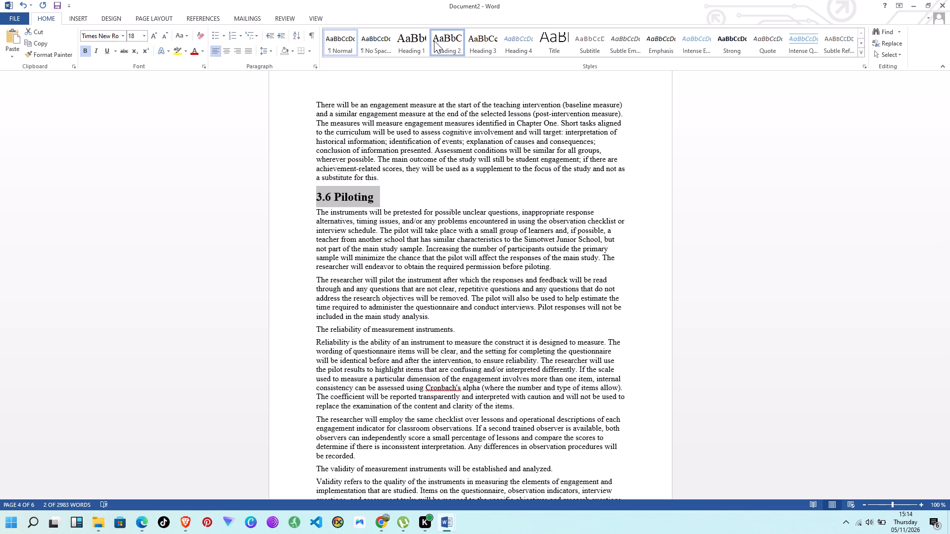
{"action": "left_click", "coordinate": [403, 190]}
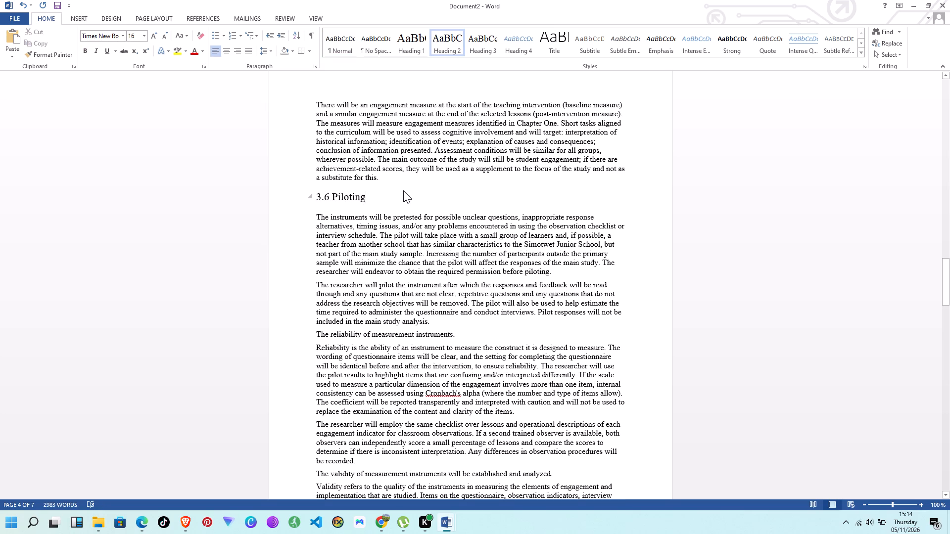
Review the headings and body text from section 3.5 Research Instruments through 3.6 Piloting.
{"action": "scroll", "coordinate": [435, 170], "scroll_direction": "up", "scroll_amount": 5}
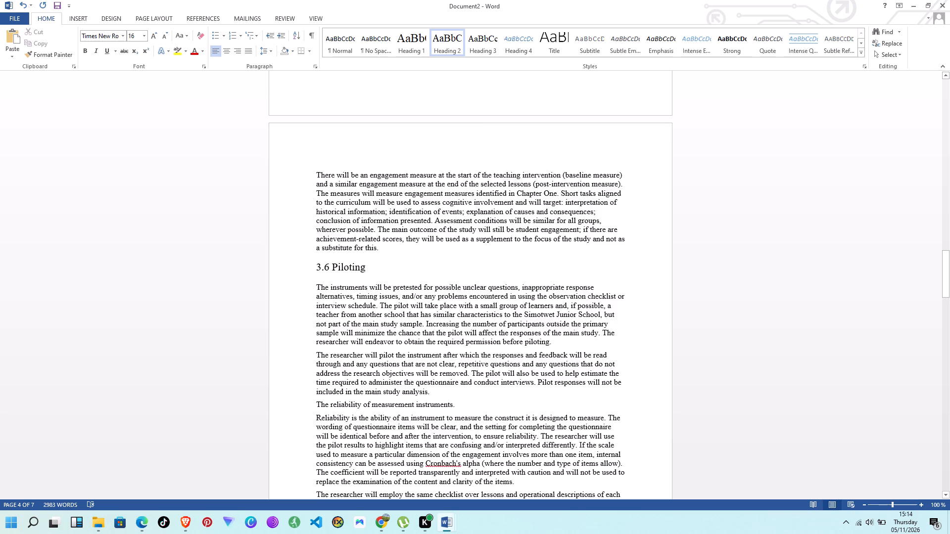
{"action": "scroll", "coordinate": [428, 176], "scroll_direction": "up", "scroll_amount": 4}
{"action": "scroll", "coordinate": [449, 140], "scroll_direction": "up", "scroll_amount": 6}
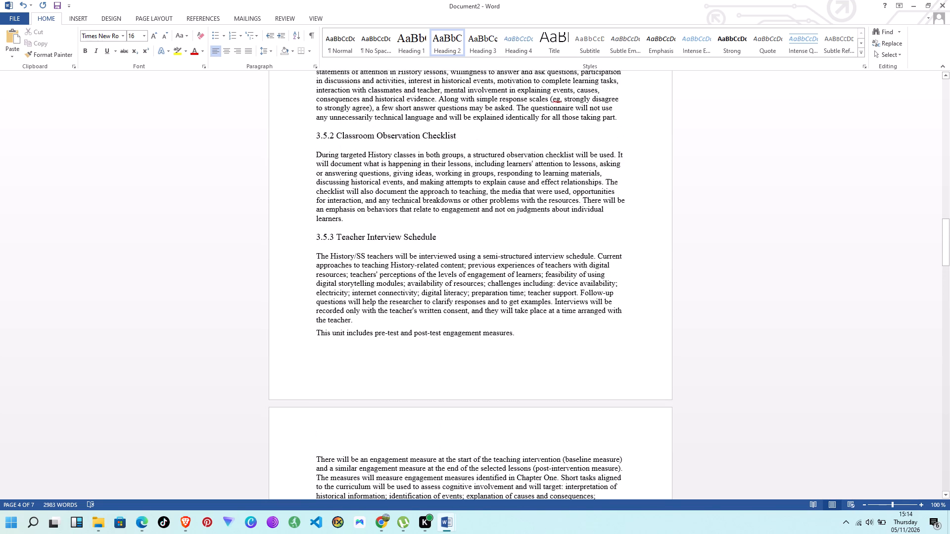
{"action": "scroll", "coordinate": [449, 140], "scroll_direction": "up", "scroll_amount": 11}
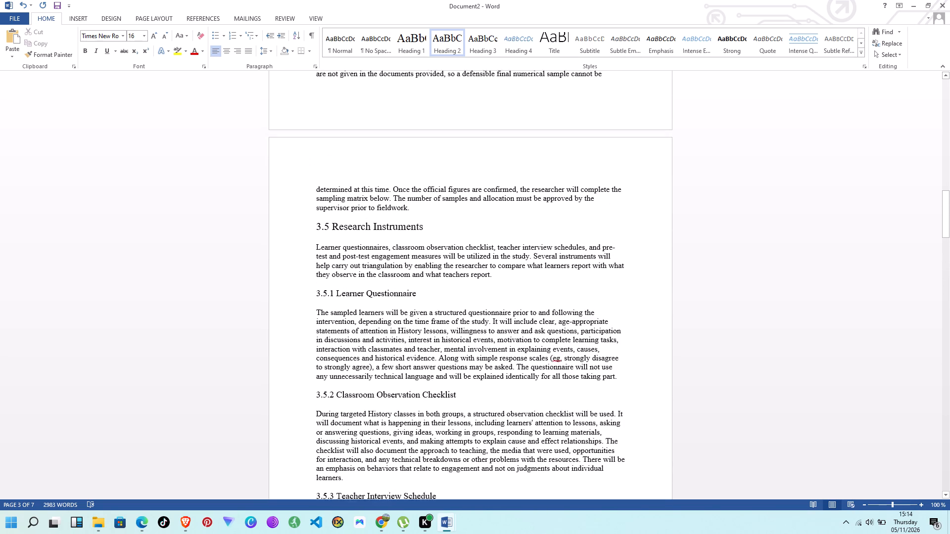
{"action": "scroll", "coordinate": [449, 140], "scroll_direction": "down", "scroll_amount": 11}
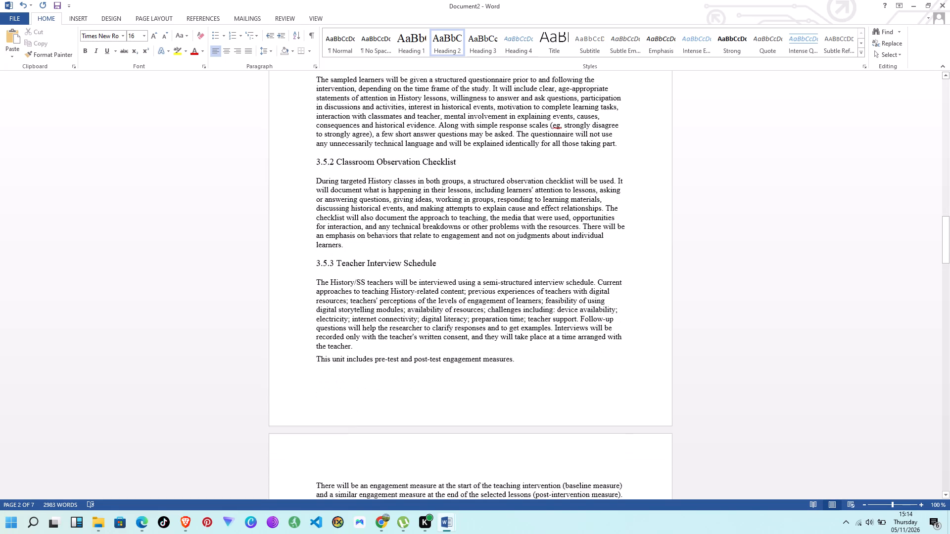
{"action": "scroll", "coordinate": [452, 157], "scroll_direction": "down", "scroll_amount": 13}
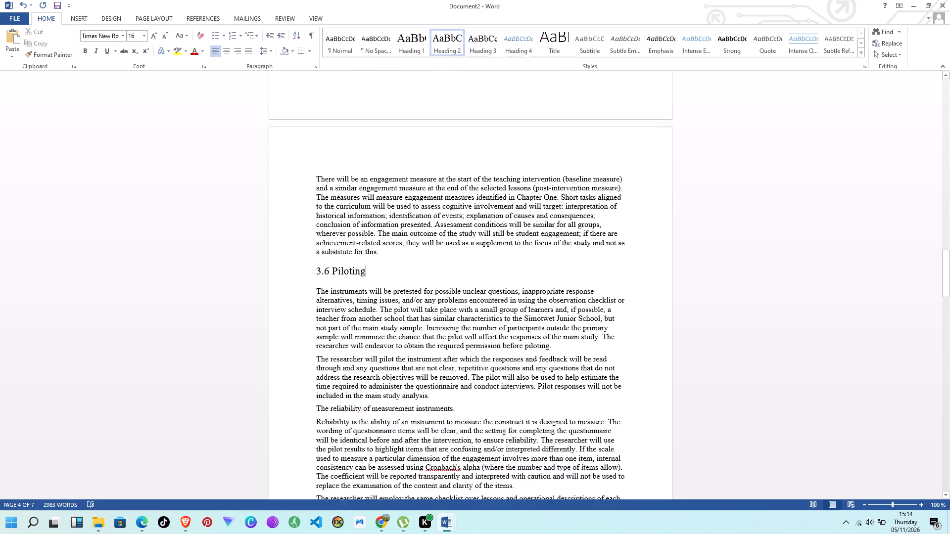
Apply the Heading 2 style to the "3.7 Data Collection Procedures" section heading.
{"action": "scroll", "coordinate": [455, 162], "scroll_direction": "down", "scroll_amount": 3}
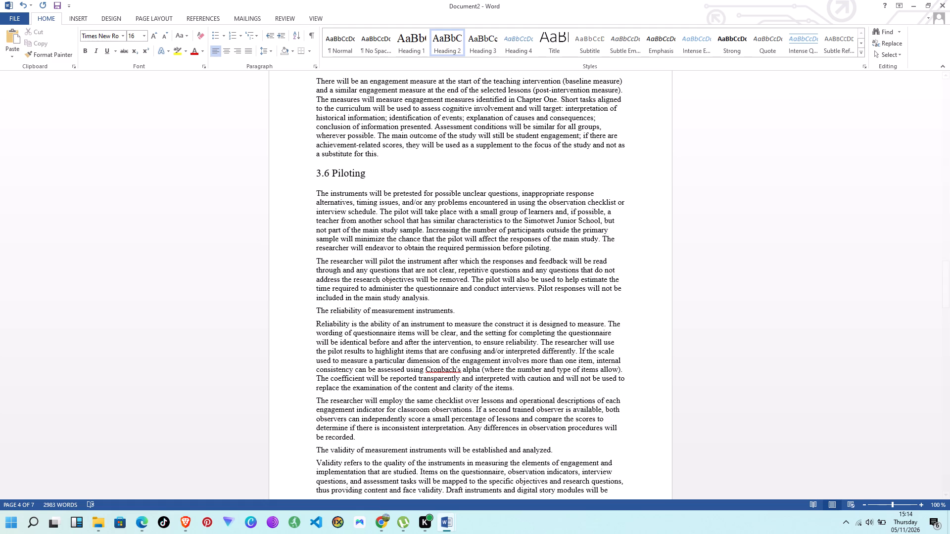
{"action": "scroll", "coordinate": [456, 160], "scroll_direction": "down", "scroll_amount": 1}
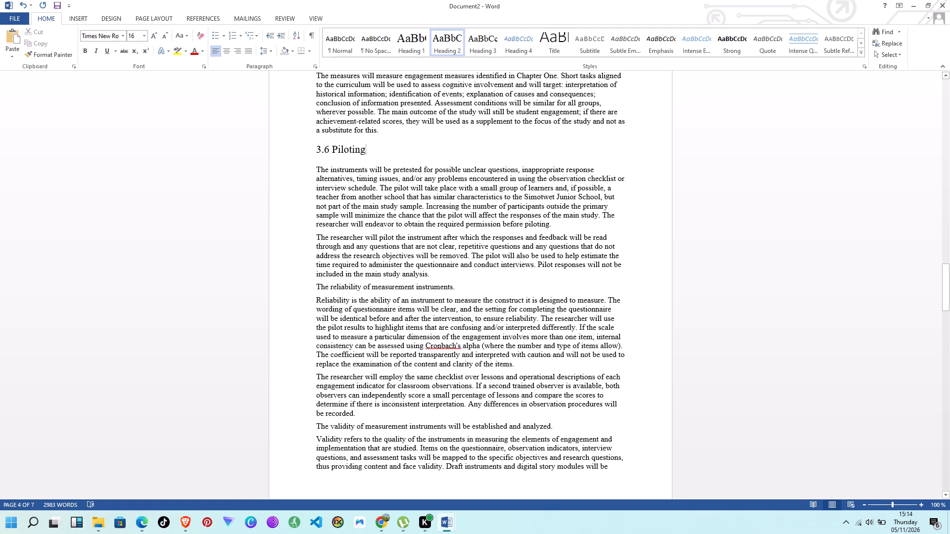
{"action": "scroll", "coordinate": [450, 322], "scroll_direction": "down", "scroll_amount": 4}
{"action": "scroll", "coordinate": [459, 250], "scroll_direction": "down", "scroll_amount": 7}
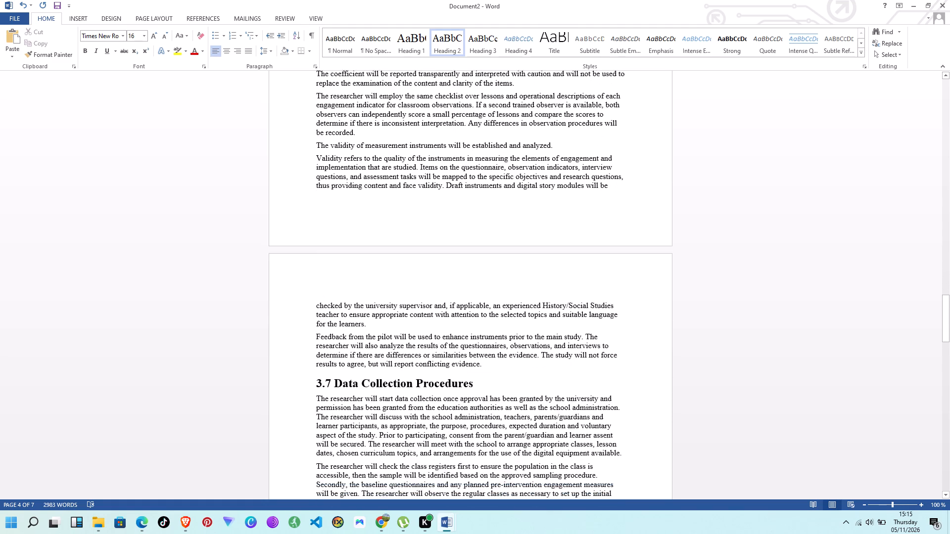
{"action": "scroll", "coordinate": [459, 250], "scroll_direction": "down", "scroll_amount": 5}
{"action": "left_click_drag", "start_coordinate": [484, 285], "coordinate": [412, 290]}
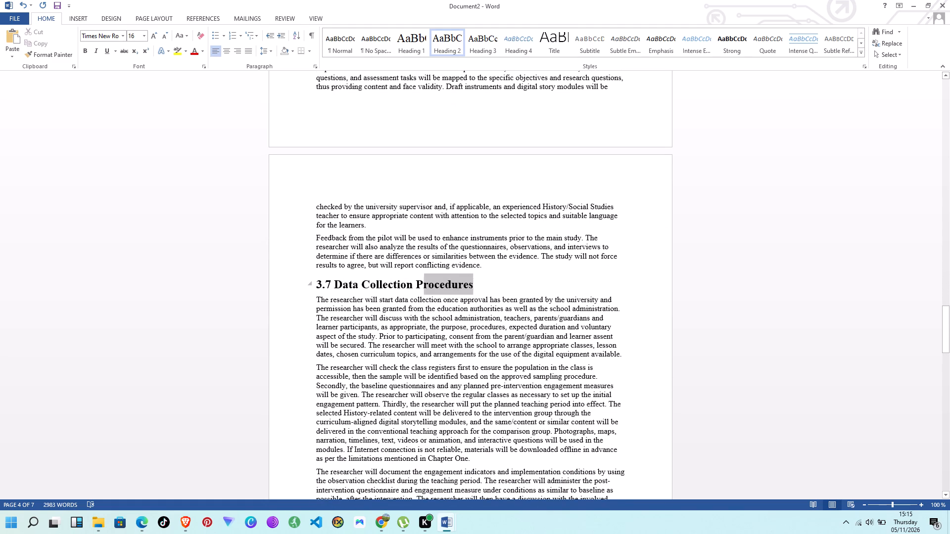
{"action": "left_click_drag", "start_coordinate": [412, 290], "coordinate": [302, 287]}
{"action": "left_click", "coordinate": [447, 38]}
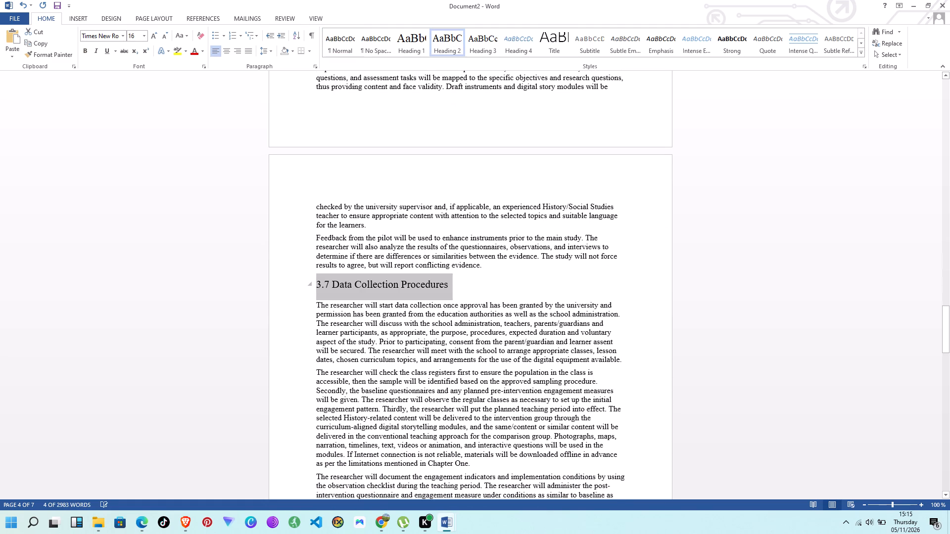
{"action": "scroll", "coordinate": [451, 335], "scroll_direction": "down", "scroll_amount": 5}
{"action": "left_click", "coordinate": [484, 172]}
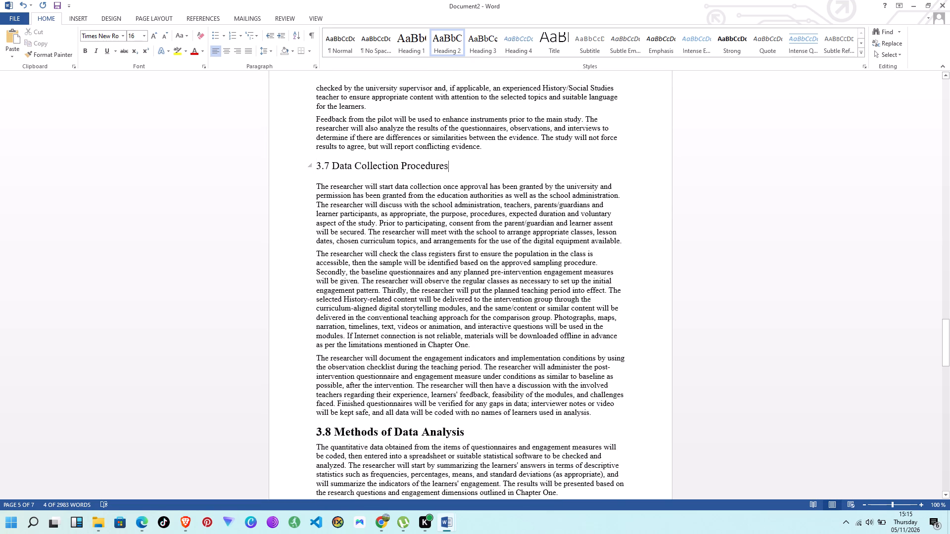
Apply the Heading 2 style to the "3.8 Methods of Data Analysis" section heading.
{"action": "left_click_drag", "start_coordinate": [473, 433], "coordinate": [306, 430]}
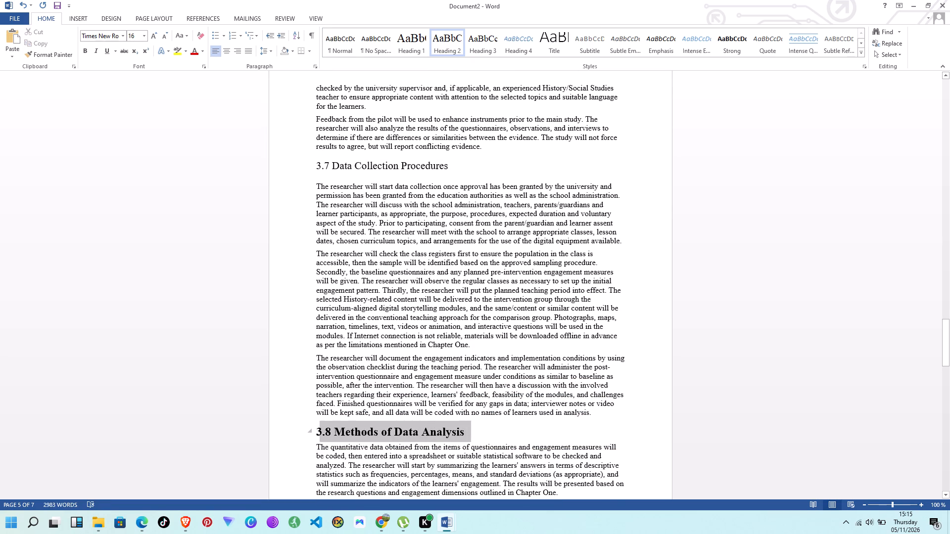
{"action": "left_click_drag", "start_coordinate": [306, 430], "coordinate": [302, 430]}
{"action": "left_click", "coordinate": [441, 44]}
Apply the Heading 2 style to the "3.9 Logistical and Ethical Issues" section heading.
{"action": "scroll", "coordinate": [440, 76], "scroll_direction": "down", "scroll_amount": 3}
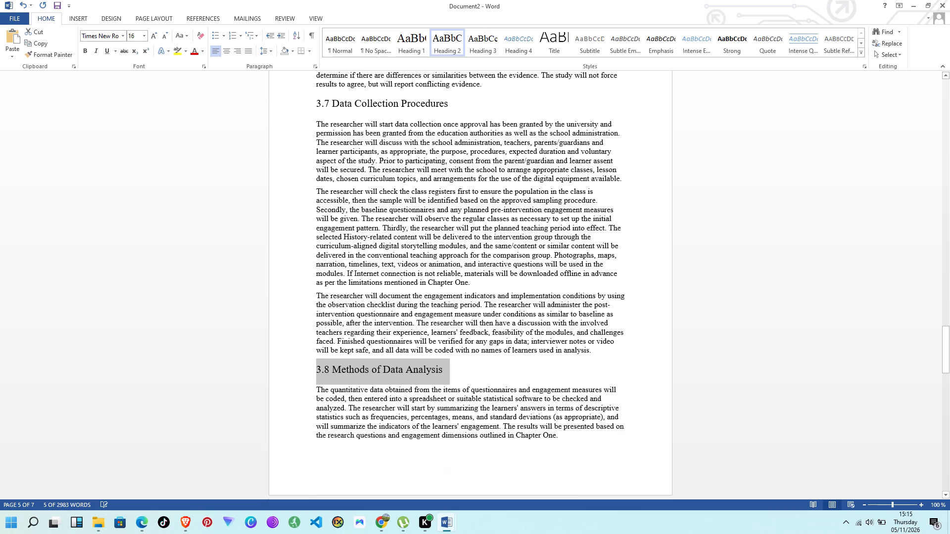
{"action": "scroll", "coordinate": [424, 85], "scroll_direction": "down", "scroll_amount": 3}
{"action": "scroll", "coordinate": [472, 85], "scroll_direction": "down", "scroll_amount": 14}
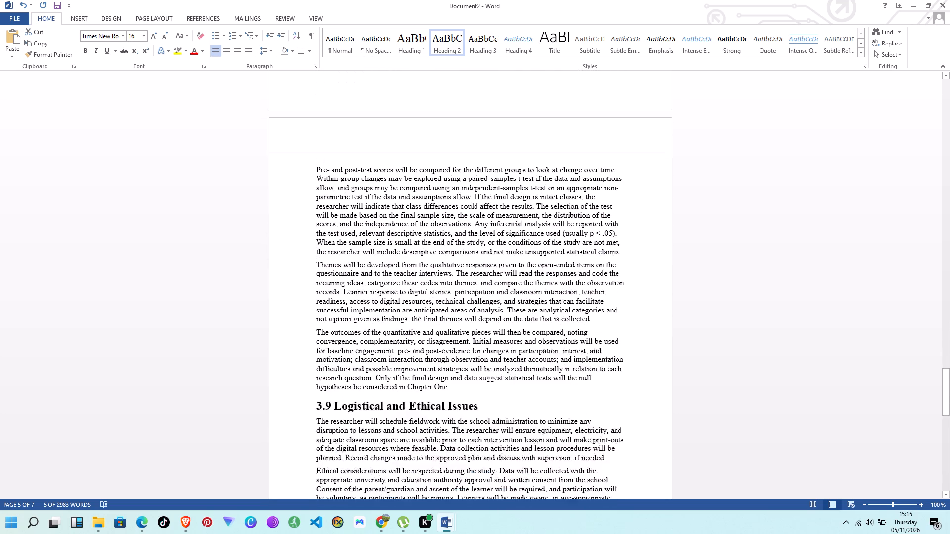
{"action": "scroll", "coordinate": [477, 111], "scroll_direction": "down", "scroll_amount": 5}
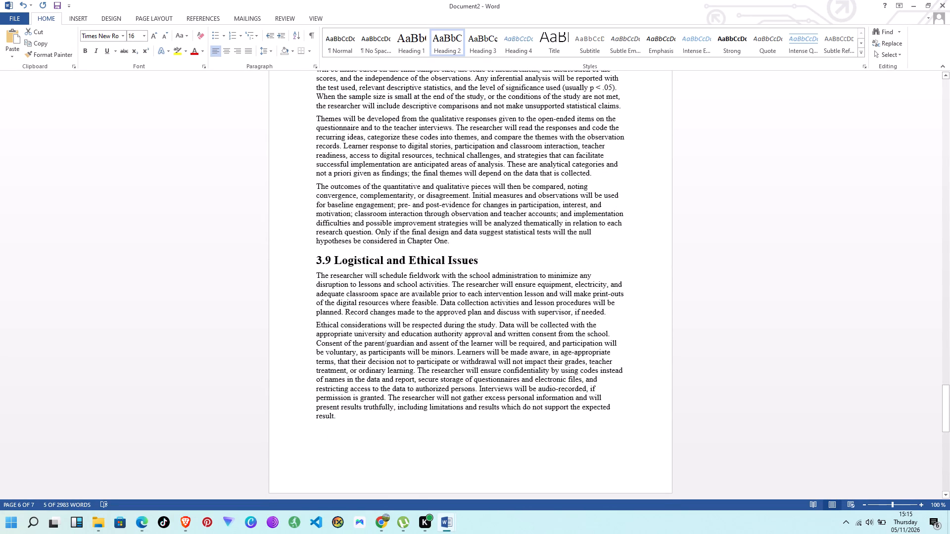
{"action": "scroll", "coordinate": [482, 213], "scroll_direction": "down", "scroll_amount": 6}
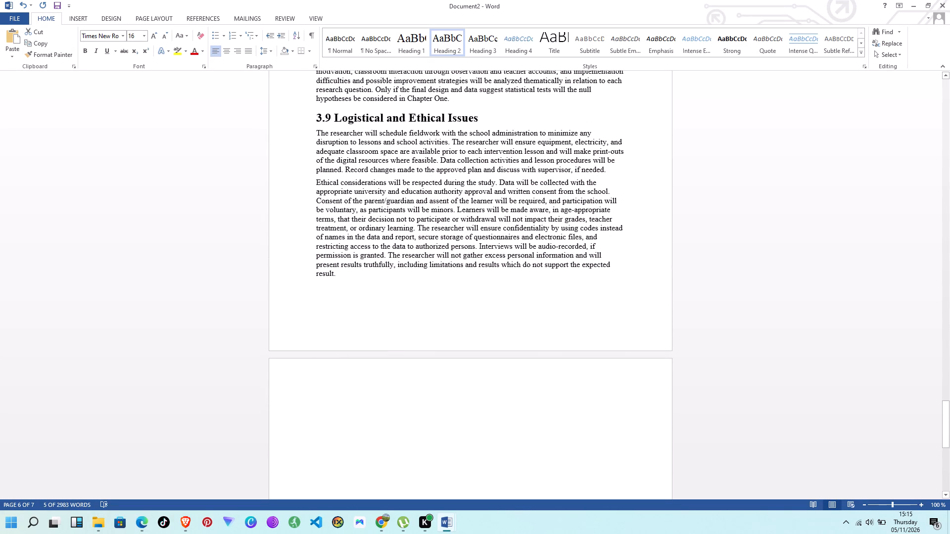
{"action": "left_click_drag", "start_coordinate": [492, 120], "coordinate": [301, 114]}
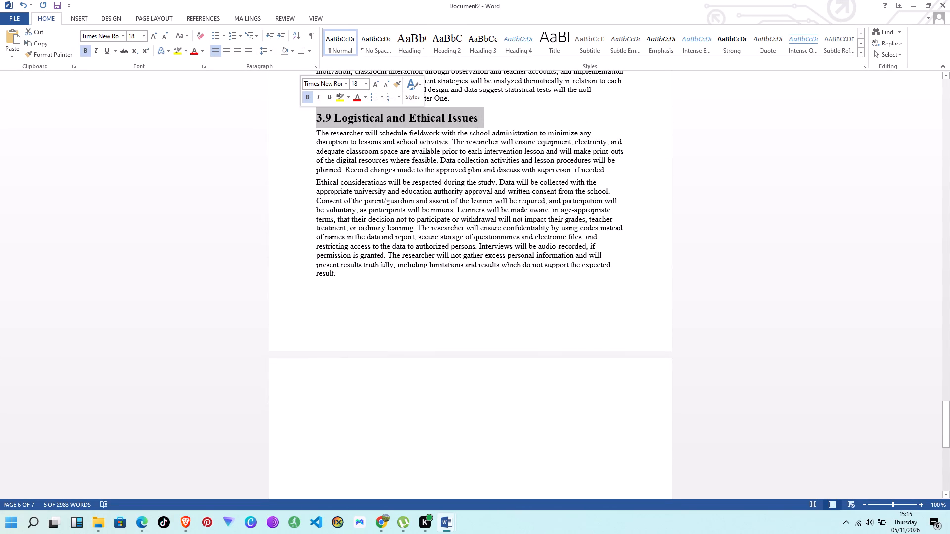
{"action": "left_click", "coordinate": [444, 37]}
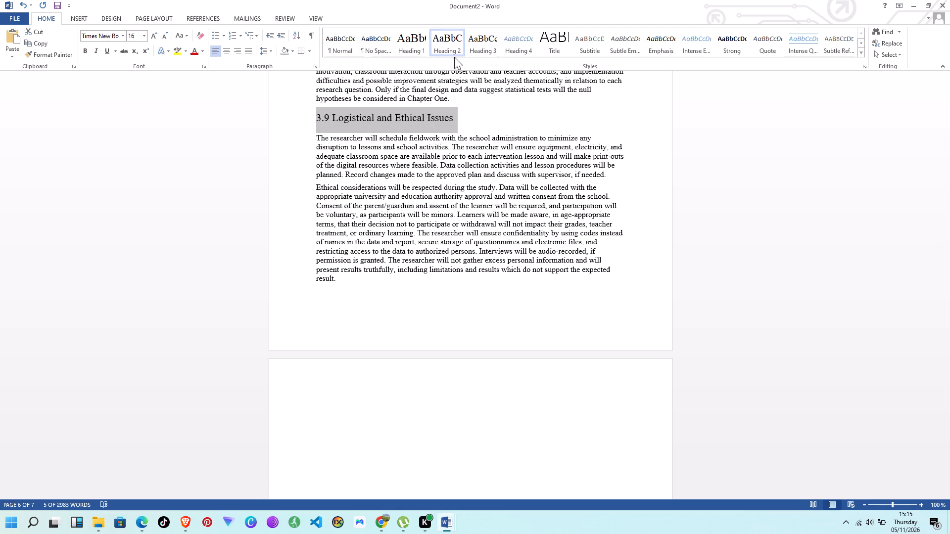
{"action": "left_click", "coordinate": [486, 119]}
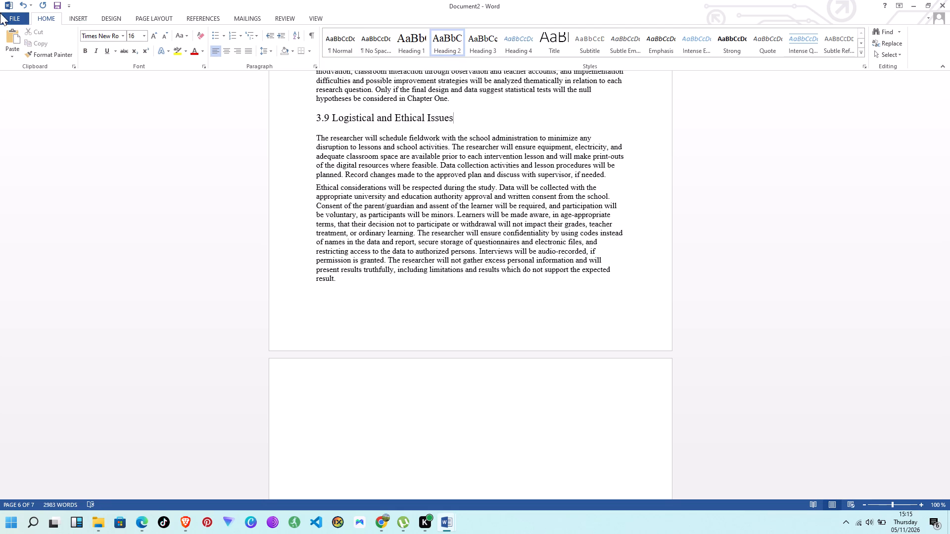
Save the document to the Desktop as a PDF named "Mercy chapter 3".
{"action": "left_click", "coordinate": [9, 19]}
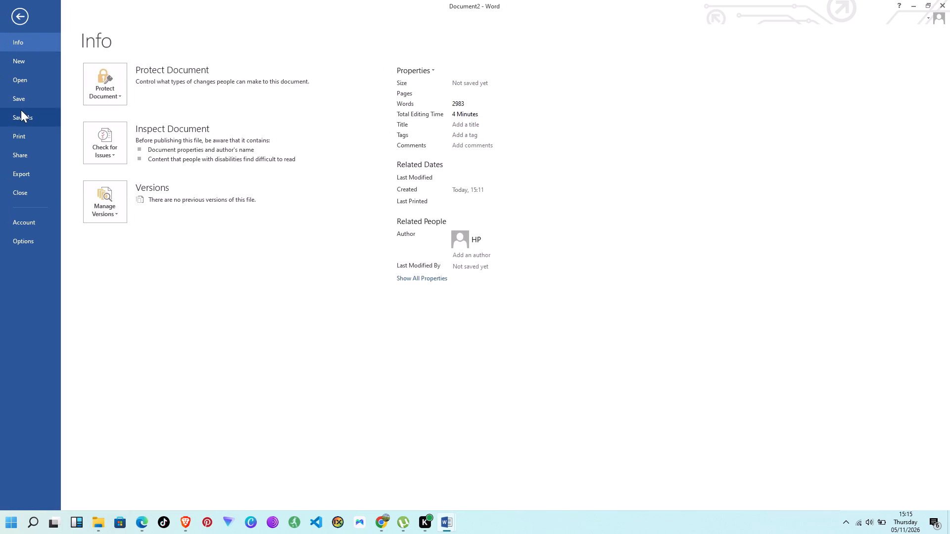
{"action": "left_click", "coordinate": [25, 117]}
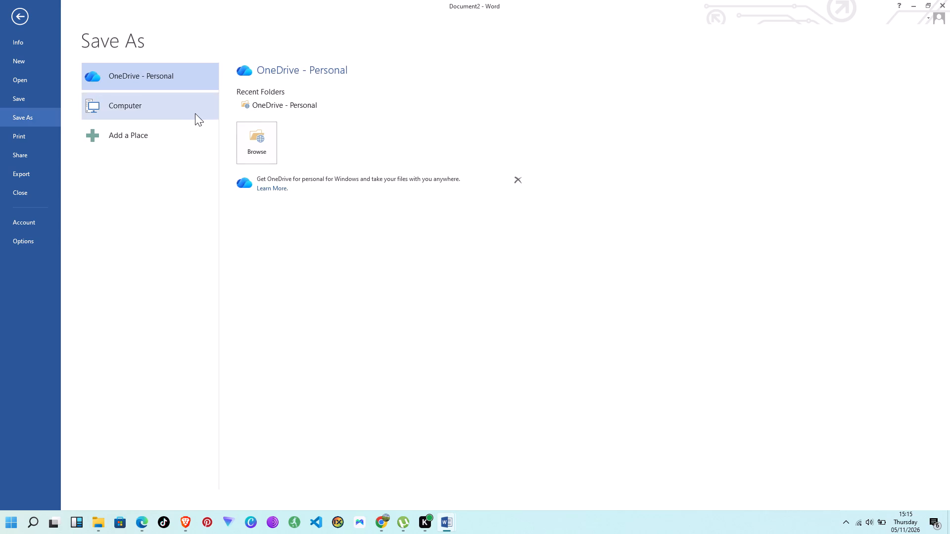
{"action": "left_click", "coordinate": [195, 113]}
{"action": "left_click", "coordinate": [269, 103]}
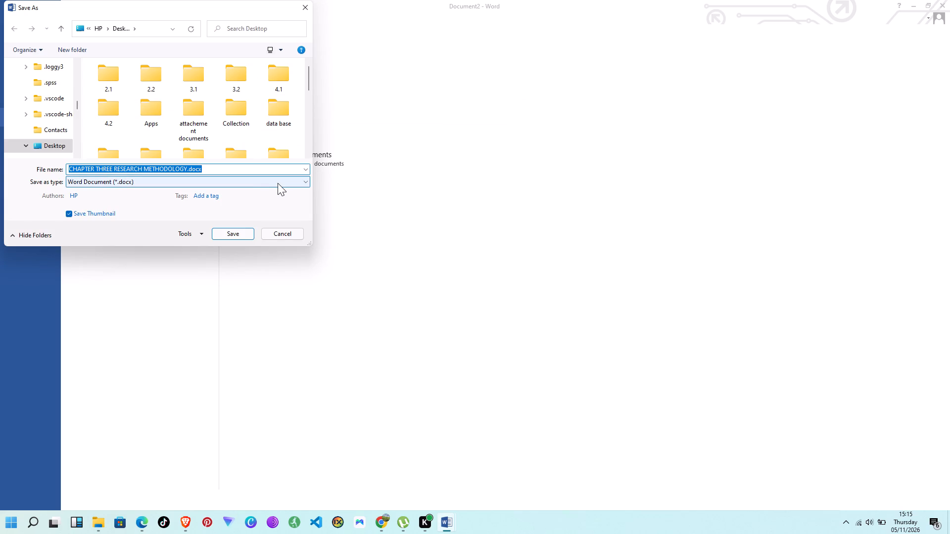
{"action": "left_click", "coordinate": [278, 183]}
{"action": "left_click", "coordinate": [219, 237]}
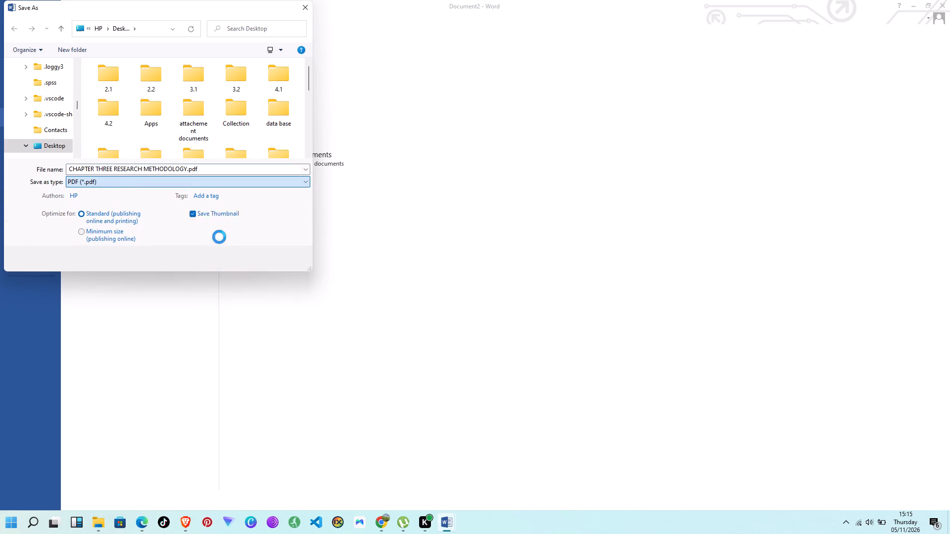
{"action": "left_click", "coordinate": [238, 171]}
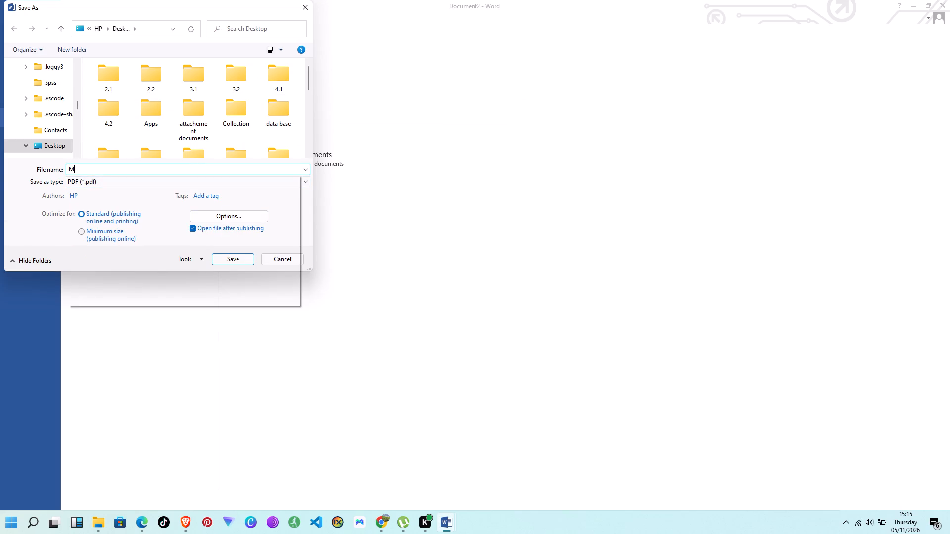
{"action": "type", "text": "ercy"}
{"action": "key", "text": "space"}
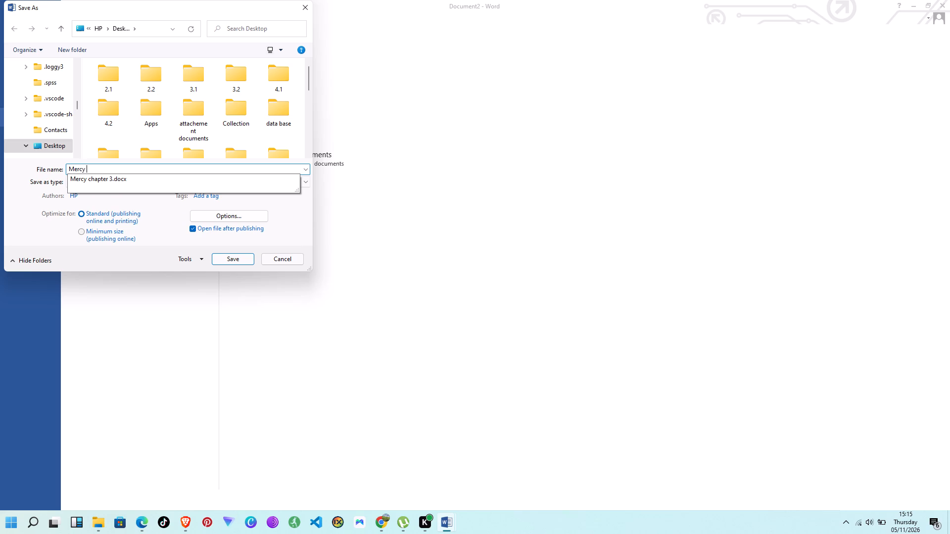
{"action": "key", "text": "c"}
{"action": "type", "text": "hapter"}
{"action": "key", "text": "space"}
{"action": "key", "text": "3"}
{"action": "left_click", "coordinate": [225, 261]}
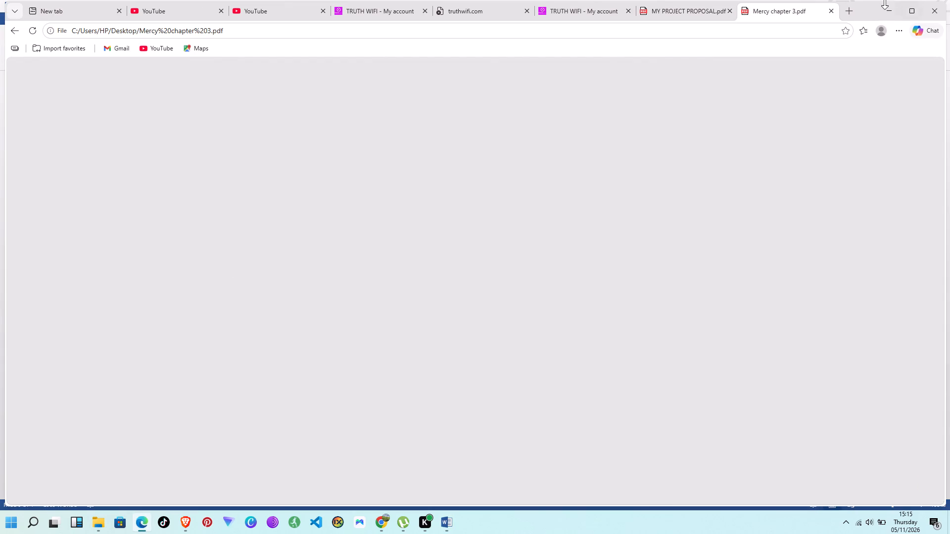
Minimise the PDF viewer and document windows, switch to Chrome, and open the Projects page in CrowdGen.
{"action": "left_click", "coordinate": [883, 2]}
{"action": "left_click", "coordinate": [915, 6]}
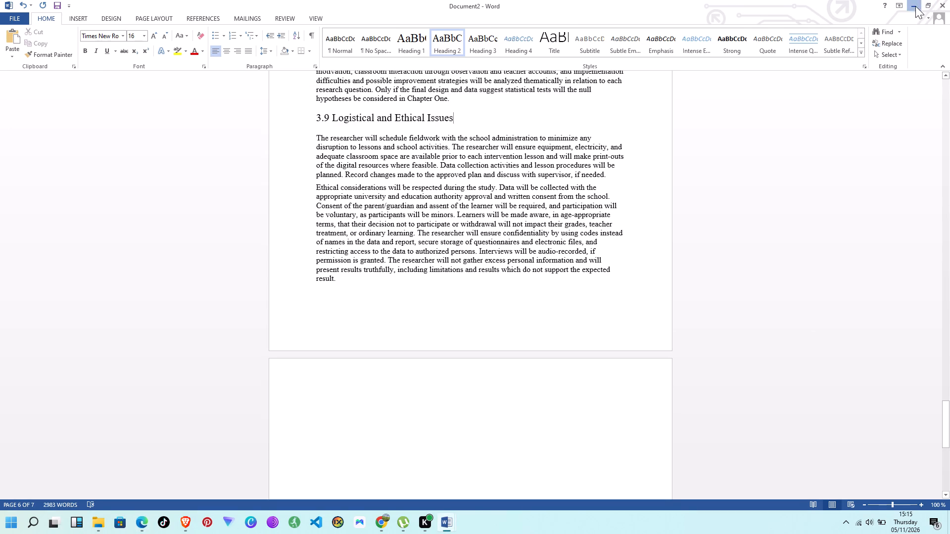
{"action": "left_click", "coordinate": [915, 6]}
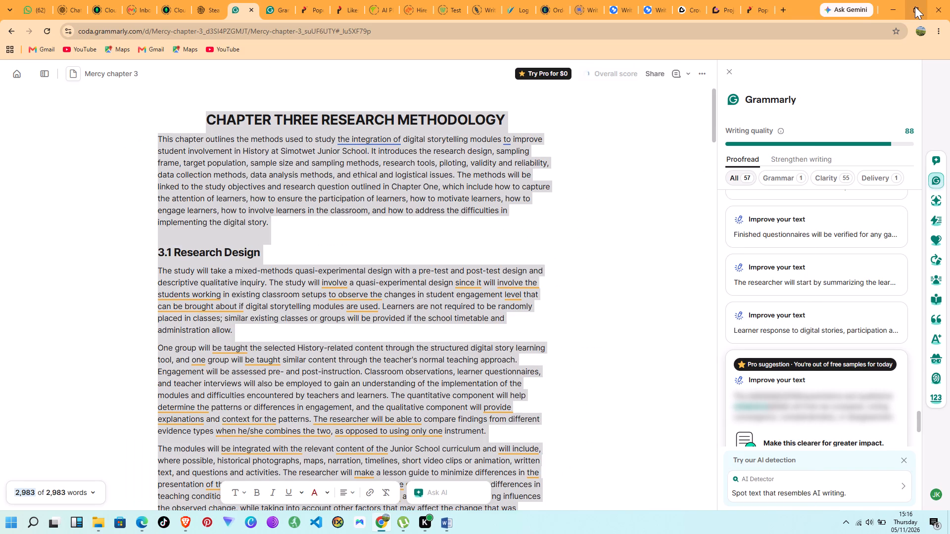
{"action": "left_click", "coordinate": [726, 3]}
{"action": "left_click", "coordinate": [686, 4]}
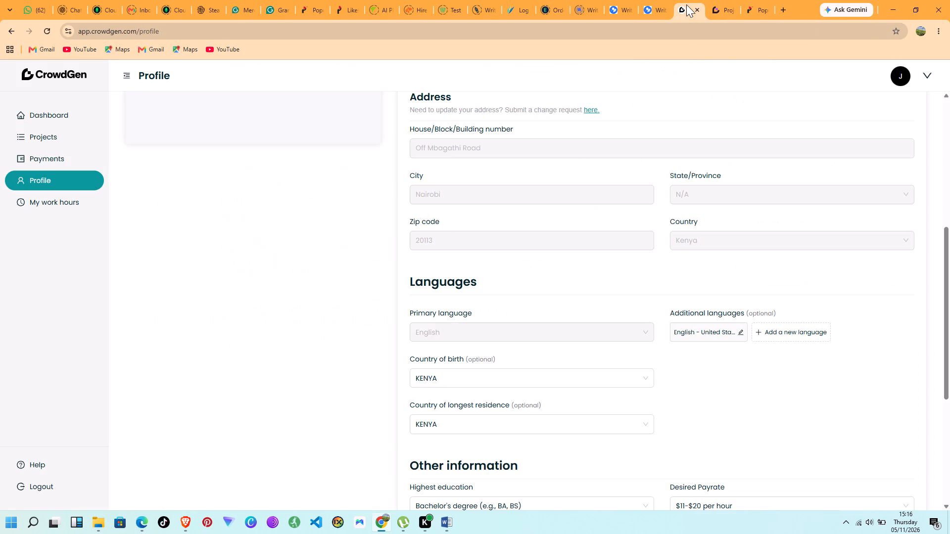
{"action": "left_click", "coordinate": [24, 140]}
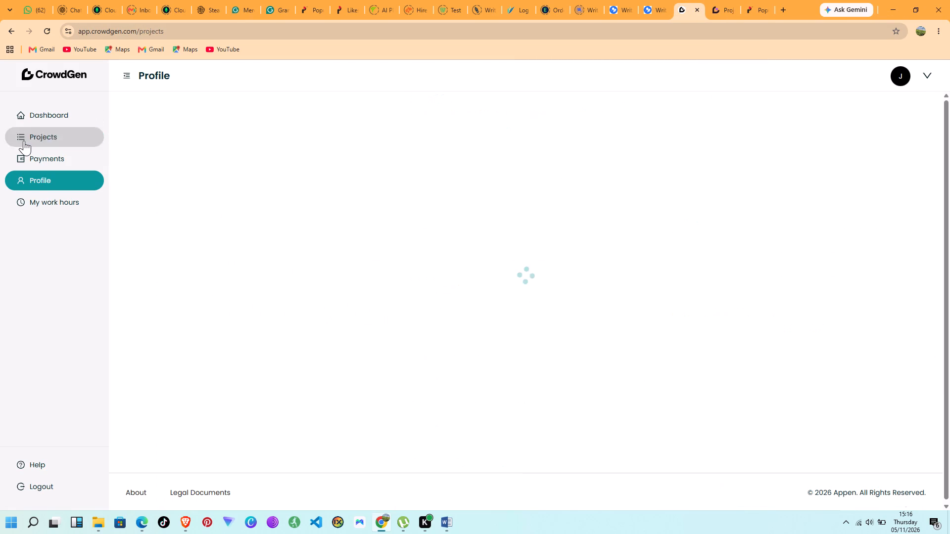